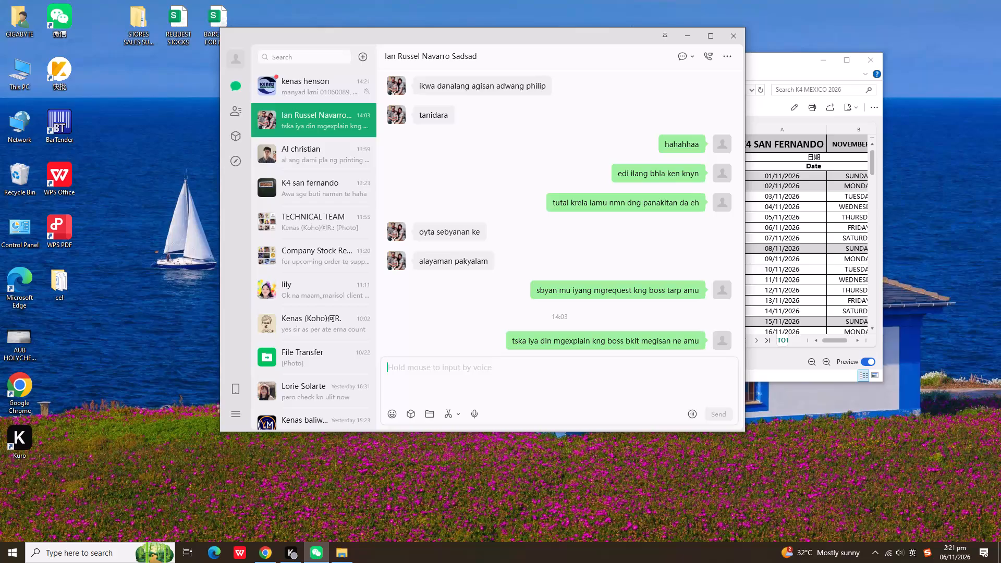
{"action": "left_click", "coordinate": [315, 93]}
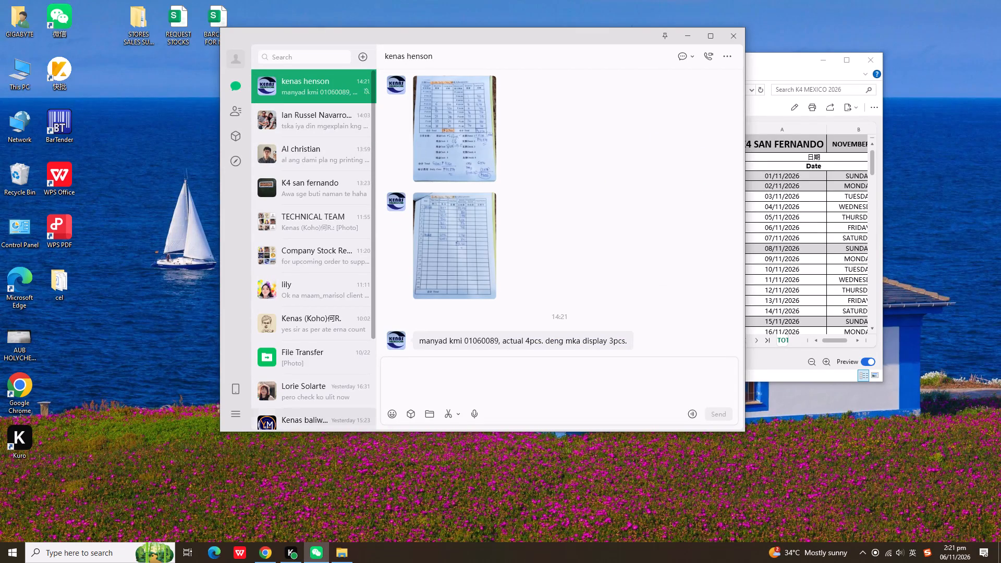
Switch to Chrome and search the product list for item code 01060089.
{"action": "left_click", "coordinate": [269, 549]}
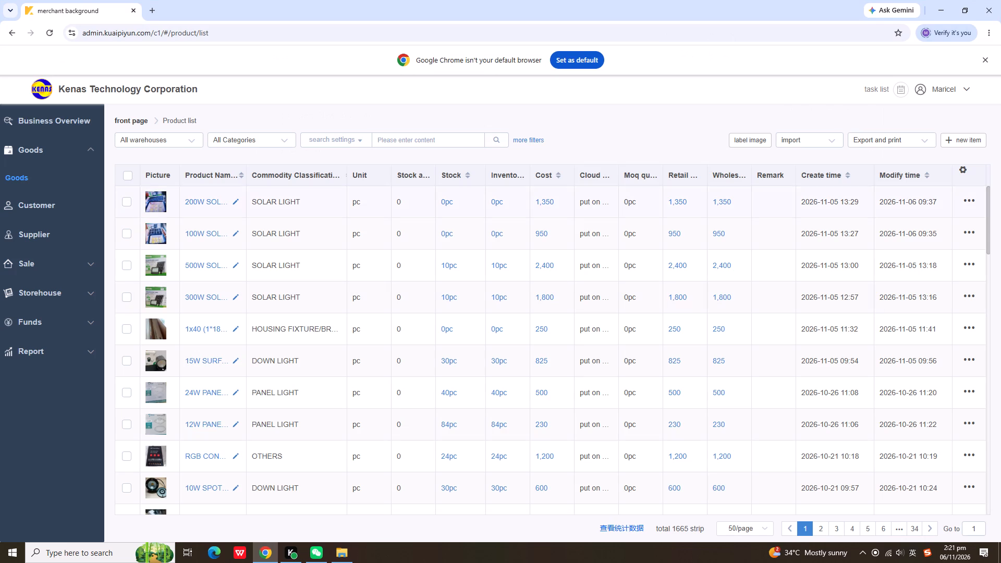
{"action": "left_click", "coordinate": [433, 143]}
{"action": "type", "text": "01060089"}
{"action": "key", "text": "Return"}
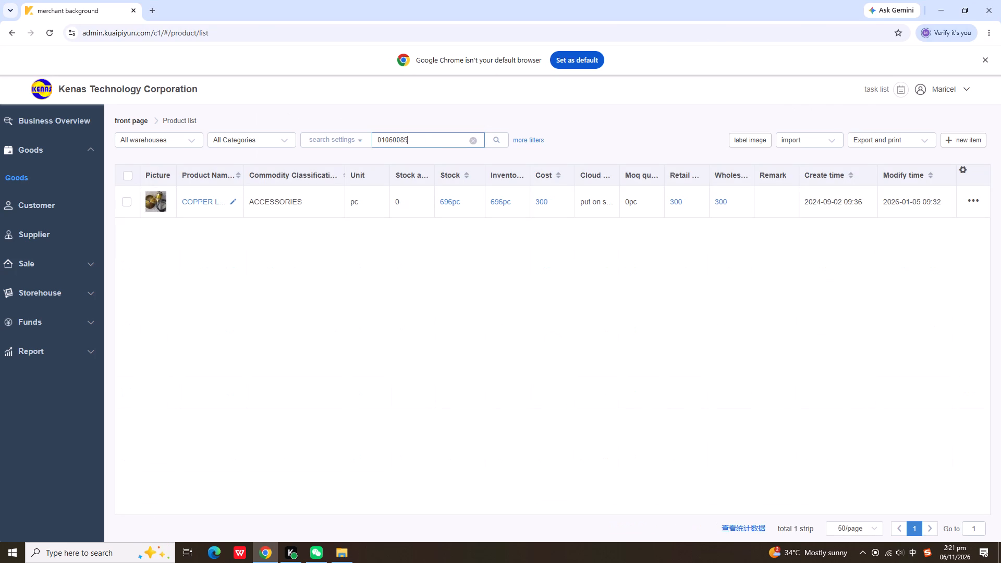
Check the COPPER LIKE HANGER E27 inventory for K2-Henson Angeles, K1-( Marision), Warehouse Calibutbut, K3-Bulacan Baliwag and K4-Sanfernado, without saving changes.
{"action": "left_click", "coordinate": [451, 202]}
{"action": "left_click", "coordinate": [247, 197]}
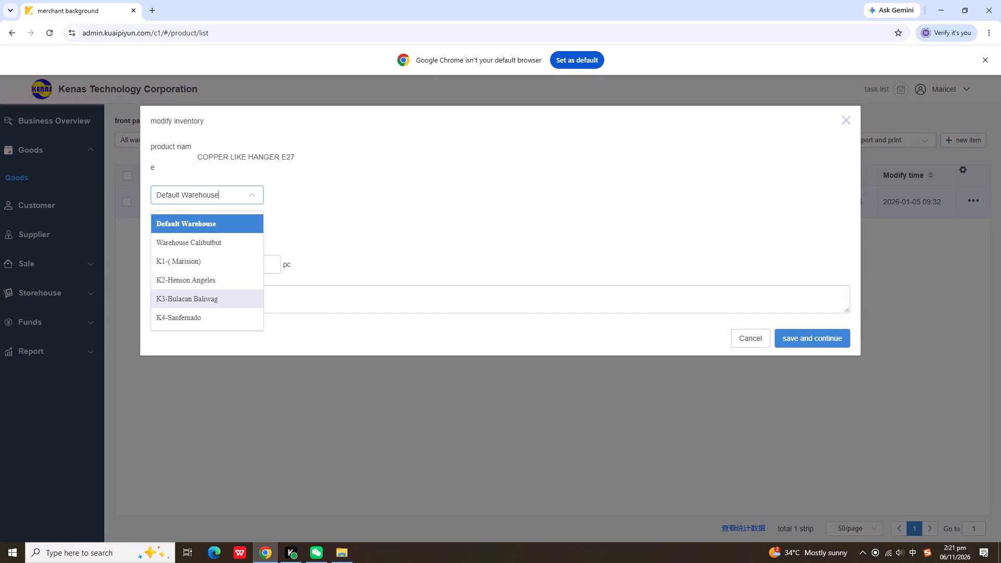
{"action": "left_click", "coordinate": [228, 280]}
{"action": "left_click", "coordinate": [248, 198]}
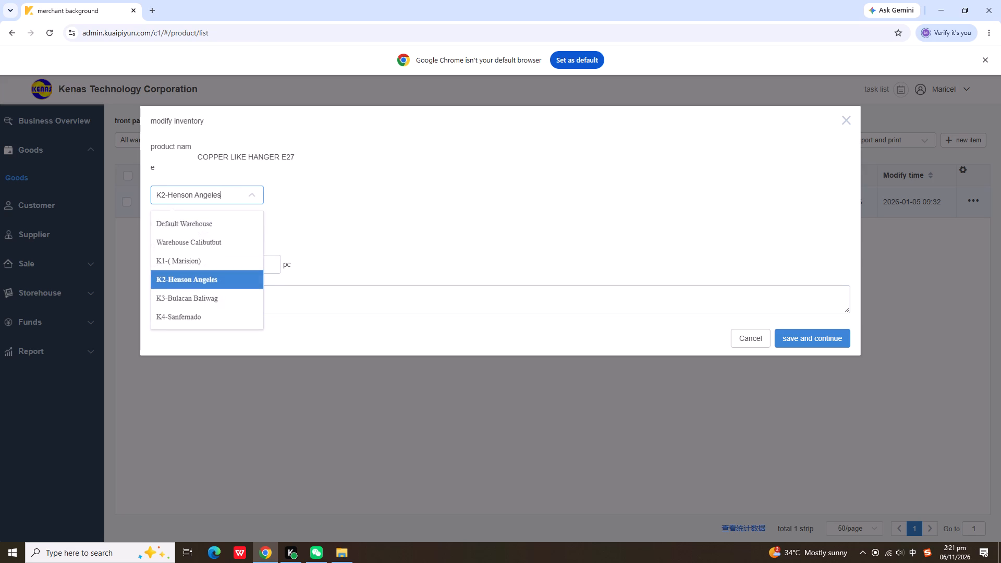
{"action": "left_click", "coordinate": [225, 263]}
{"action": "left_click", "coordinate": [236, 196]}
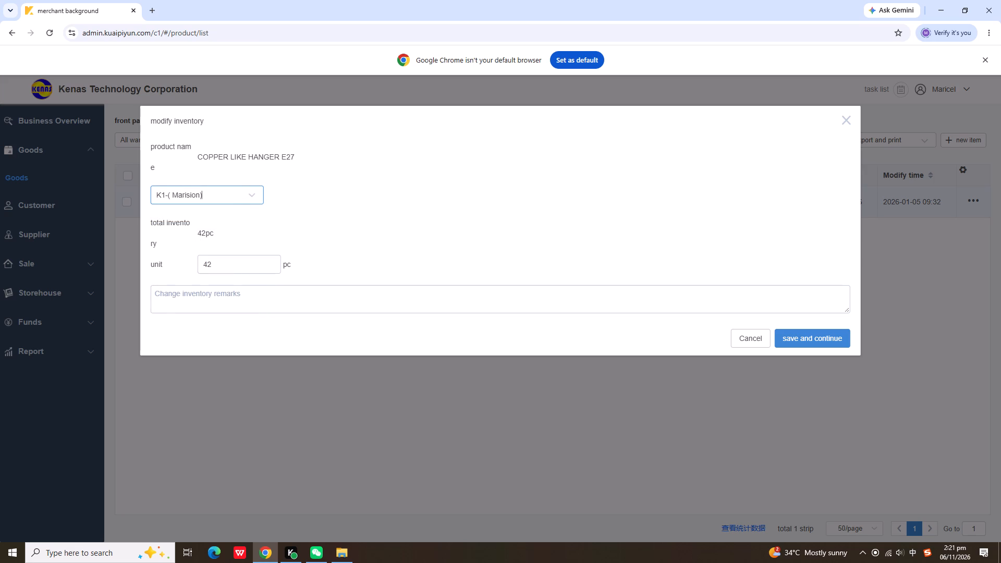
{"action": "left_click", "coordinate": [234, 239]}
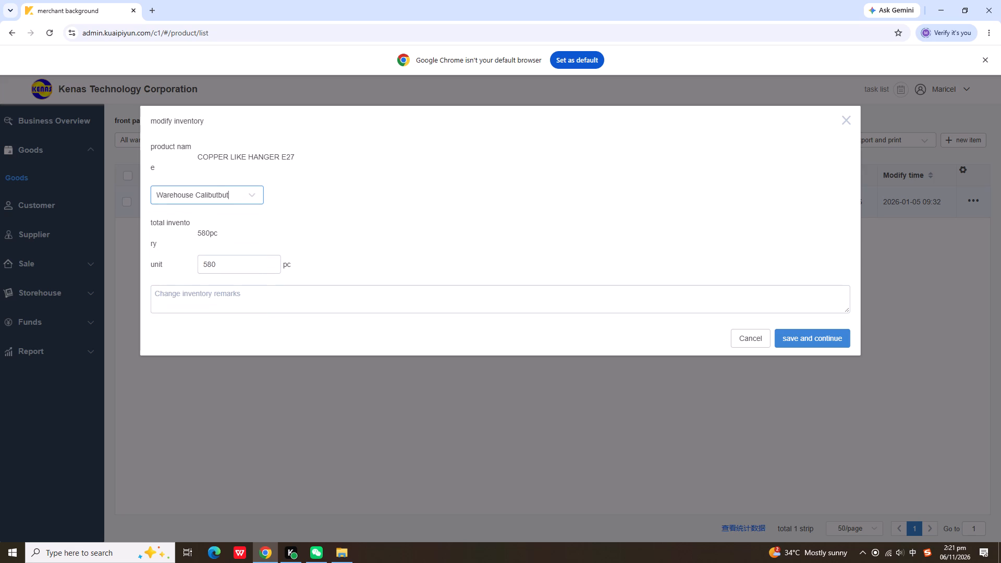
{"action": "left_click", "coordinate": [238, 194]}
{"action": "left_click", "coordinate": [222, 302]}
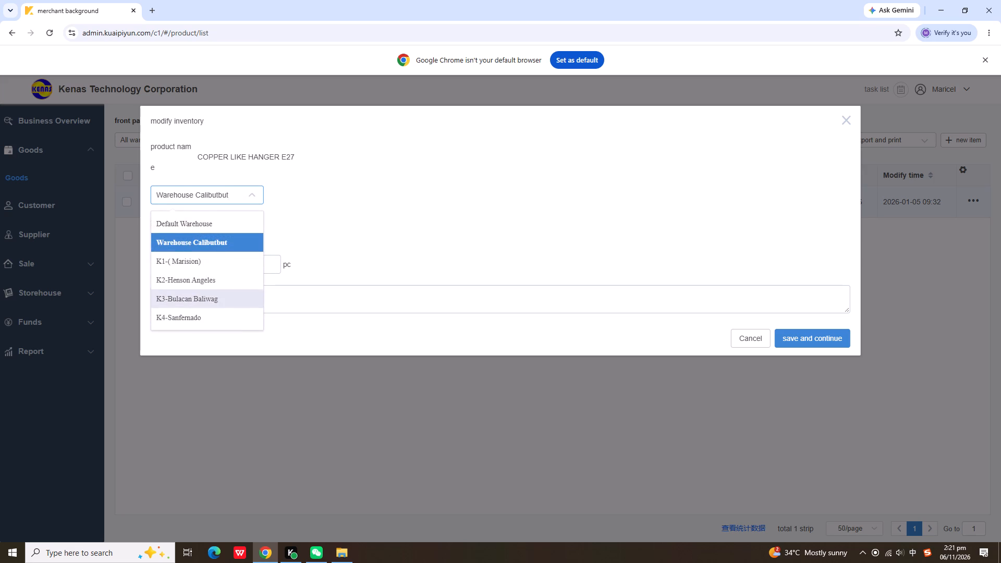
{"action": "left_click", "coordinate": [243, 197]}
{"action": "left_click", "coordinate": [229, 325]}
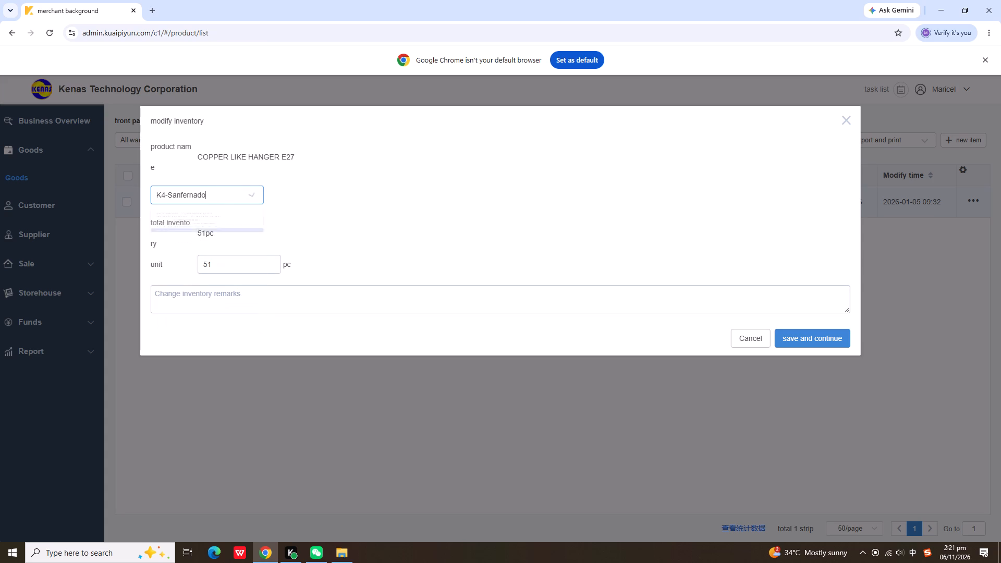
{"action": "left_click", "coordinate": [850, 119]}
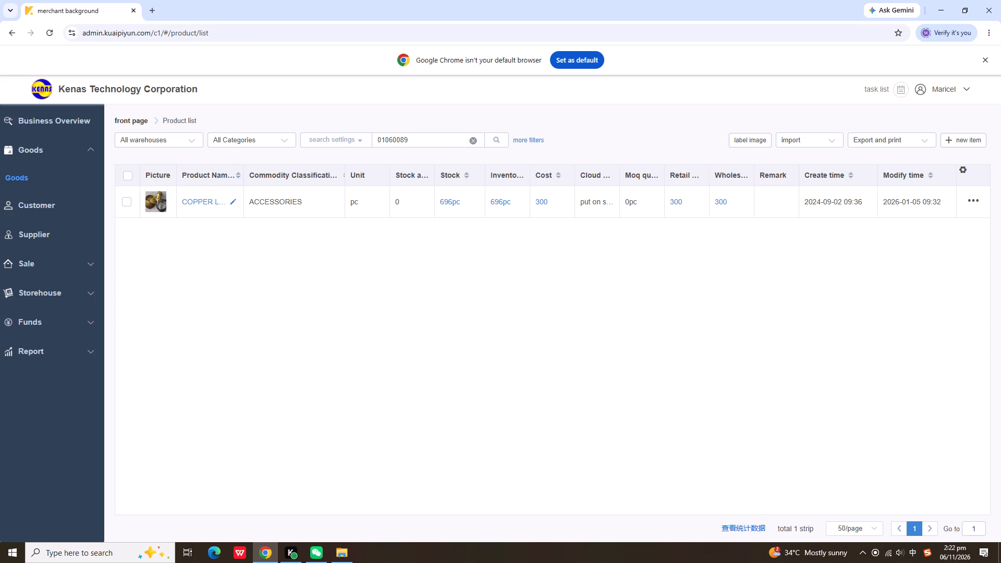
Recheck the COPPER LIKE HANGER E27 inventory for K1-( Marision) without saving, and clear the product search.
{"action": "left_click", "coordinate": [449, 201]}
{"action": "left_click", "coordinate": [220, 197]}
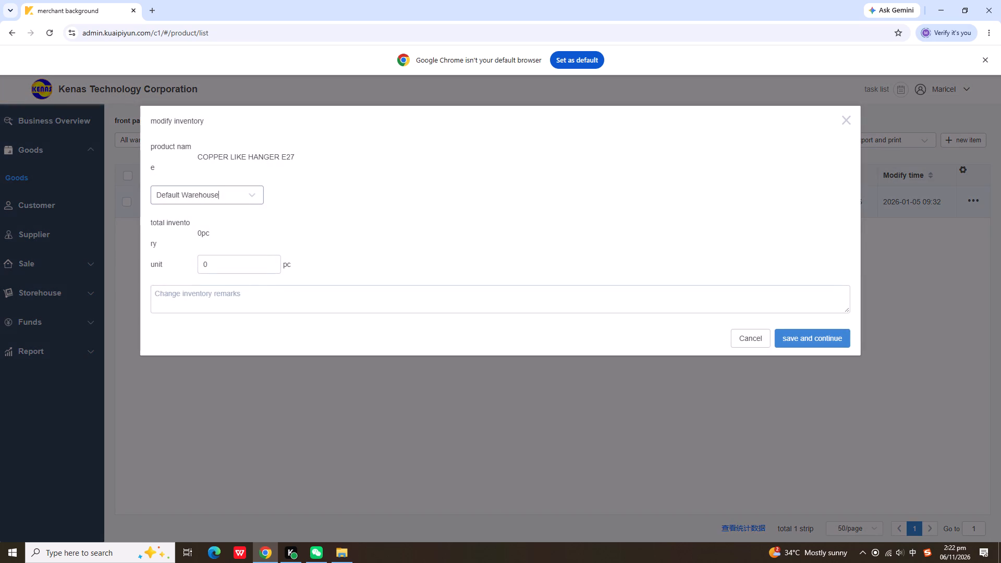
{"action": "left_click", "coordinate": [220, 261]}
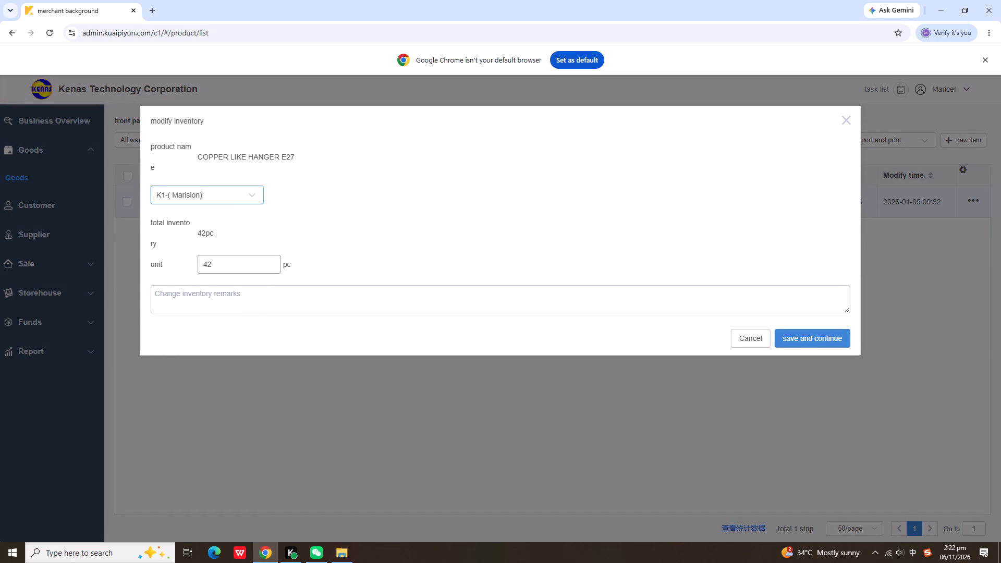
{"action": "left_click", "coordinate": [848, 118]}
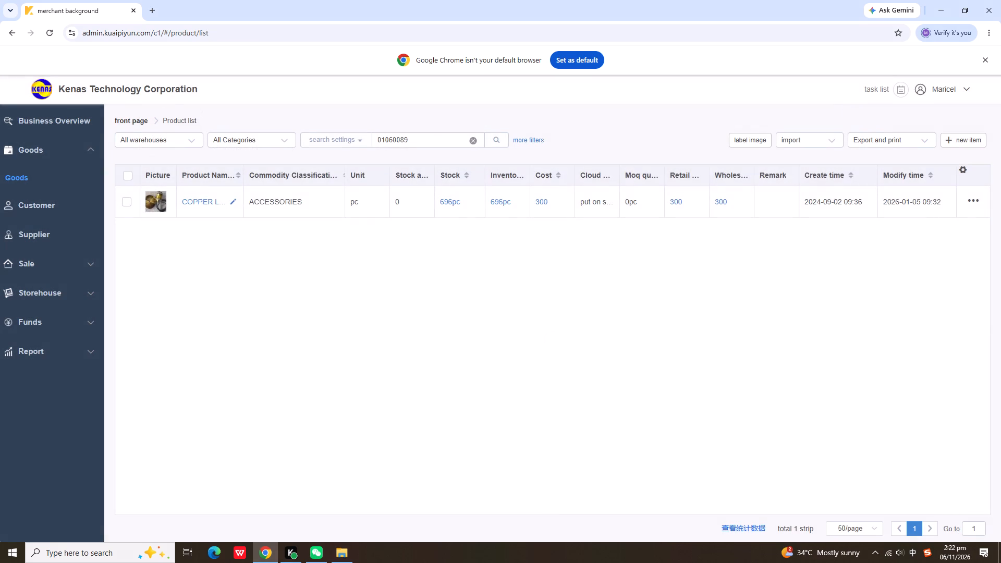
{"action": "left_click", "coordinate": [473, 141]}
{"action": "left_click", "coordinate": [318, 552]}
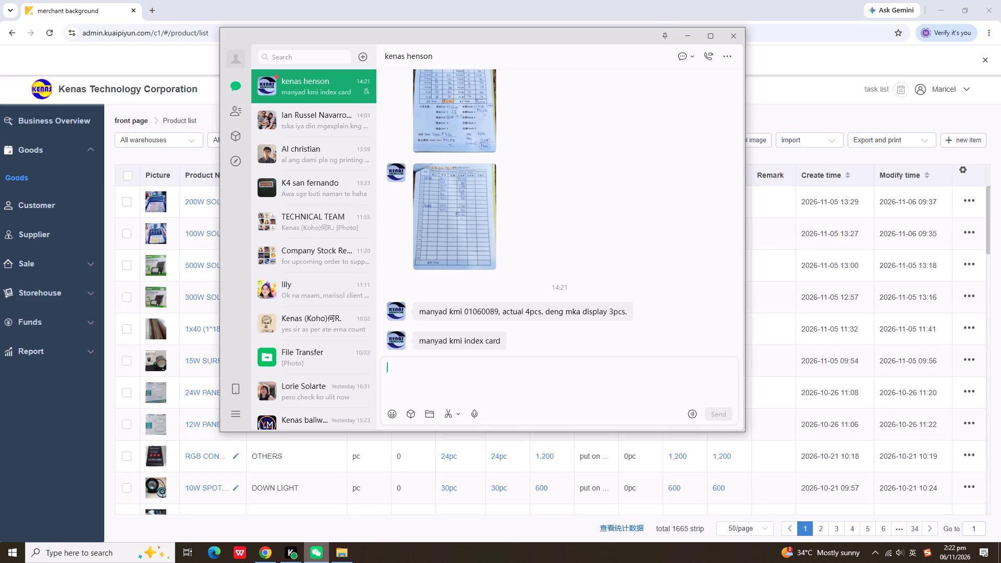
{"action": "left_click", "coordinate": [318, 552]}
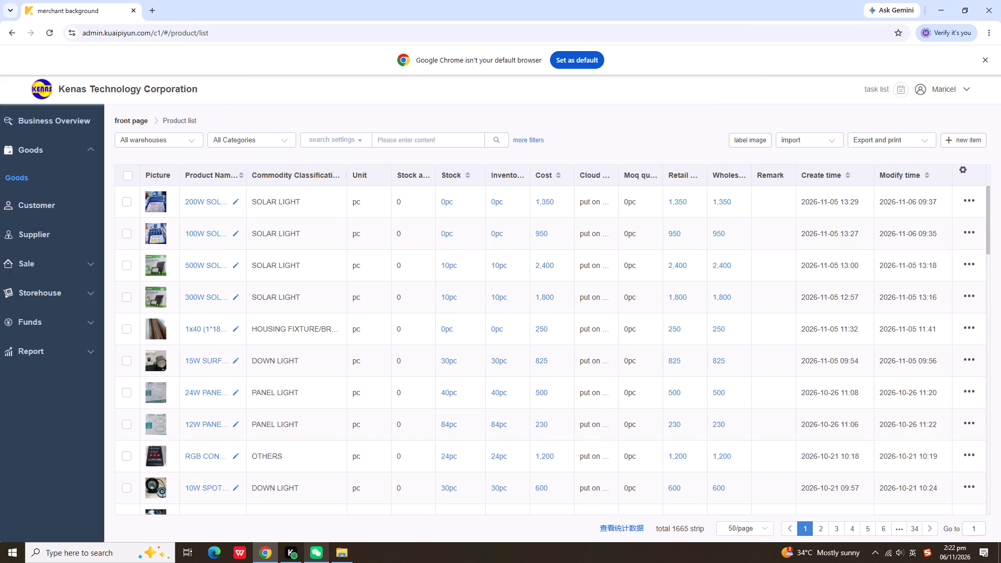
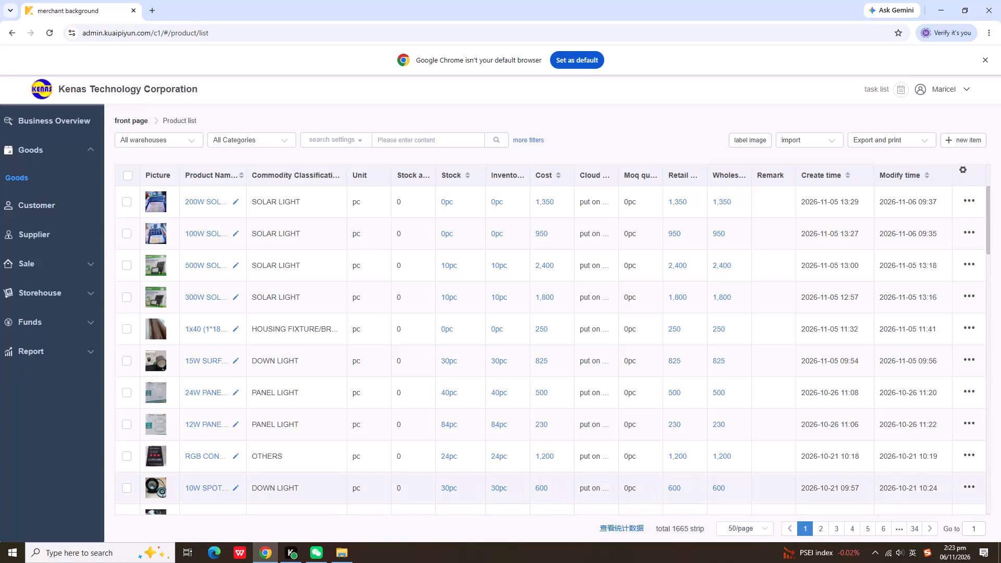
In WeChat, send K4 san fernando "jo atin ka pbng index card ken?megisan nla dng knku,,dinan kula knini dila henson at marisol jo".
{"action": "left_click", "coordinate": [324, 559]}
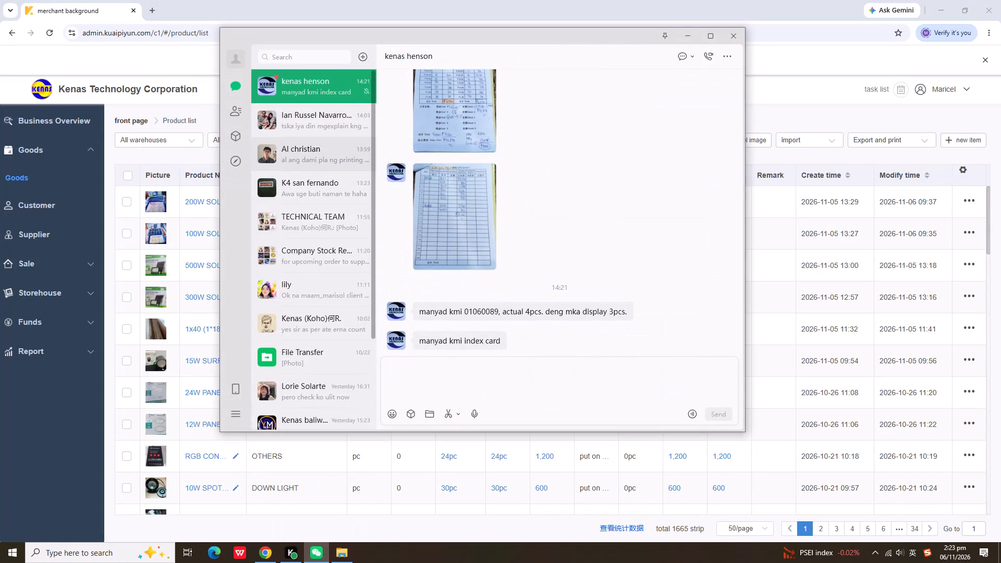
{"action": "left_click", "coordinate": [319, 193]}
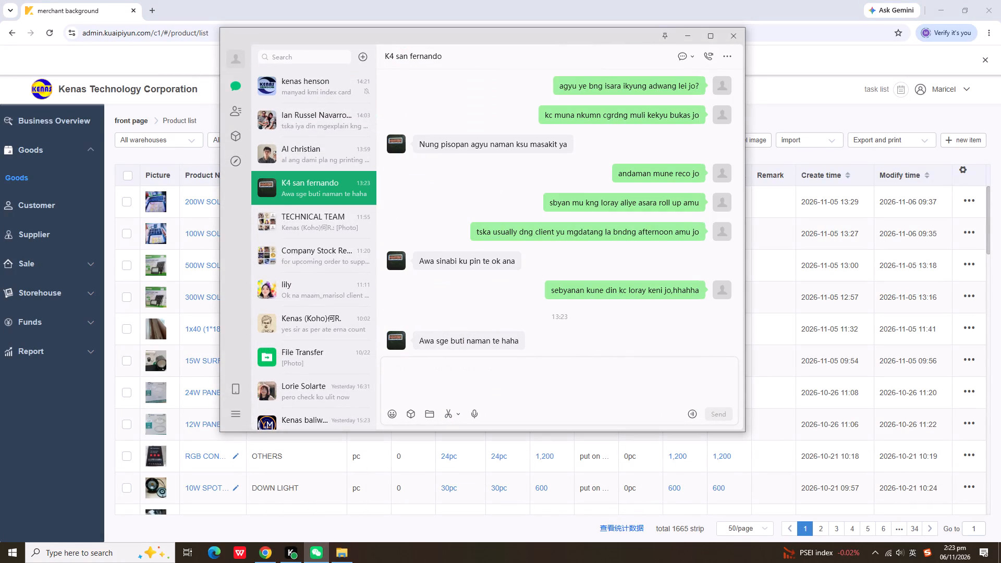
{"action": "left_click", "coordinate": [421, 381]}
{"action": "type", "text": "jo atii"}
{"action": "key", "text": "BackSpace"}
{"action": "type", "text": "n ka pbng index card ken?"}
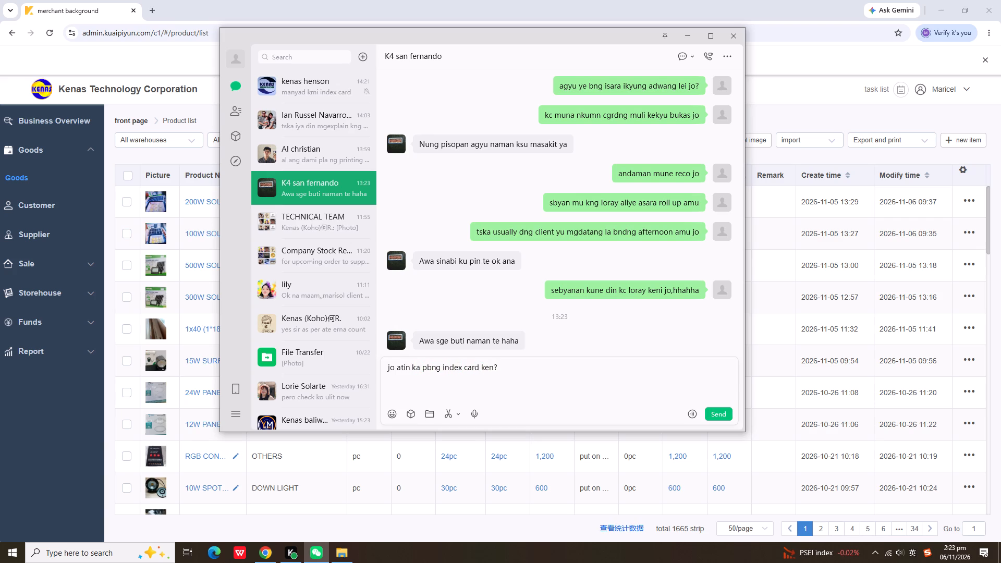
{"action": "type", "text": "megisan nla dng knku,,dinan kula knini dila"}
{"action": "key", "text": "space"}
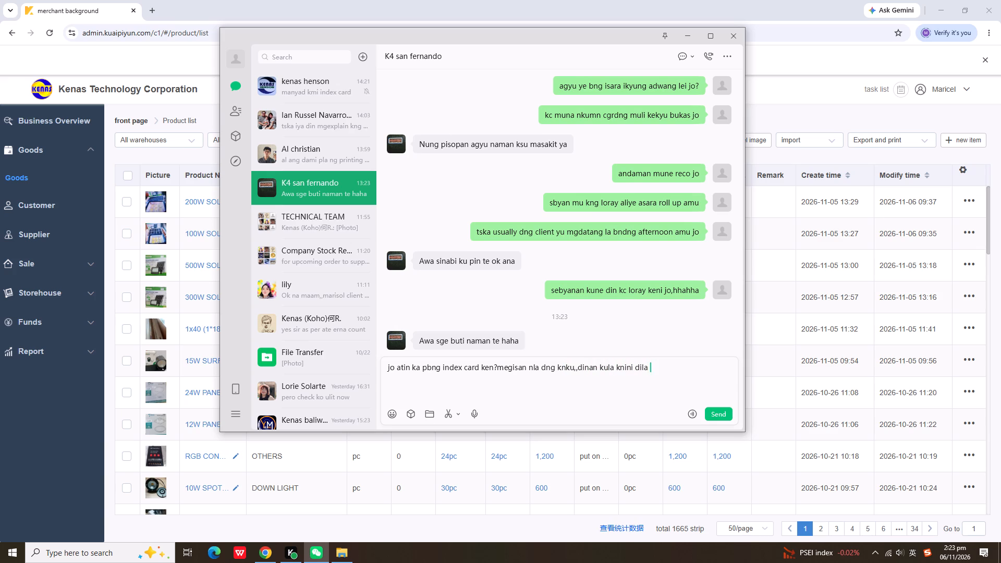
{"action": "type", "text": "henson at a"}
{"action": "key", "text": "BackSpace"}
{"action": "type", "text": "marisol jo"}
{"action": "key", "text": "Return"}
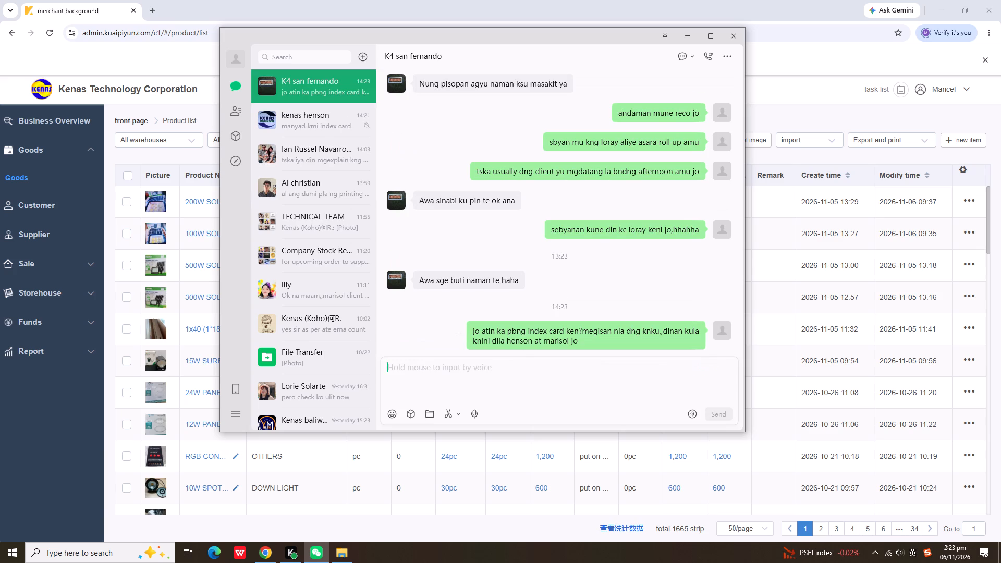
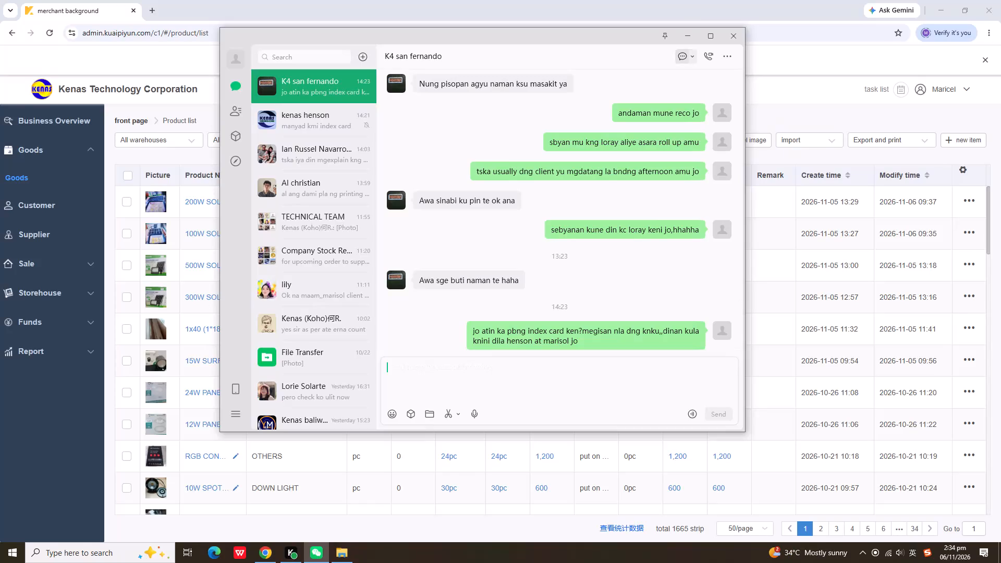
Minimize the WeChat chat window to return to the merchant product list in Chrome.
{"action": "left_click", "coordinate": [687, 41]}
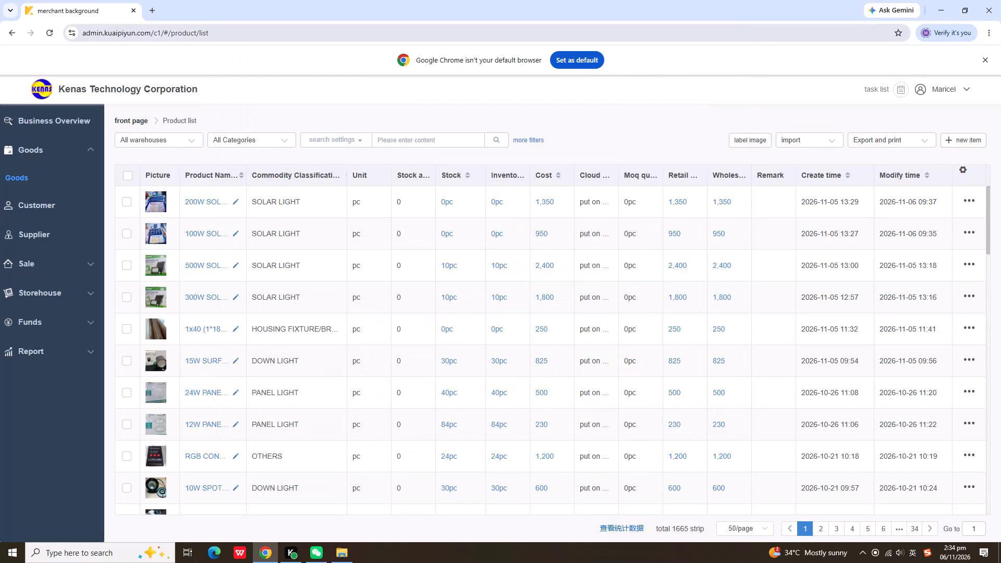
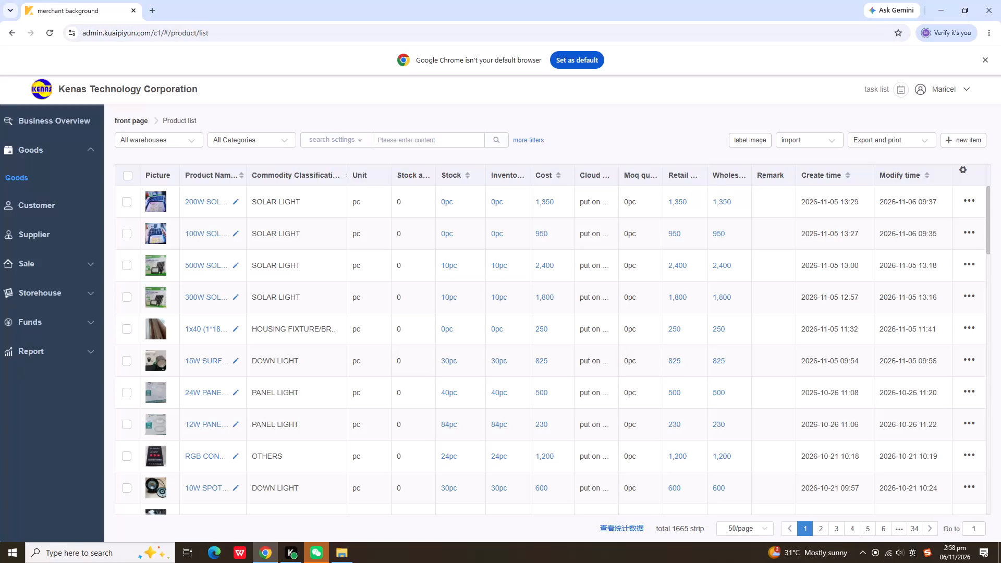
Switch to WeChat to check the K4 san fernando chat for new messages and return to the product list in Chrome.
{"action": "left_click", "coordinate": [325, 562]}
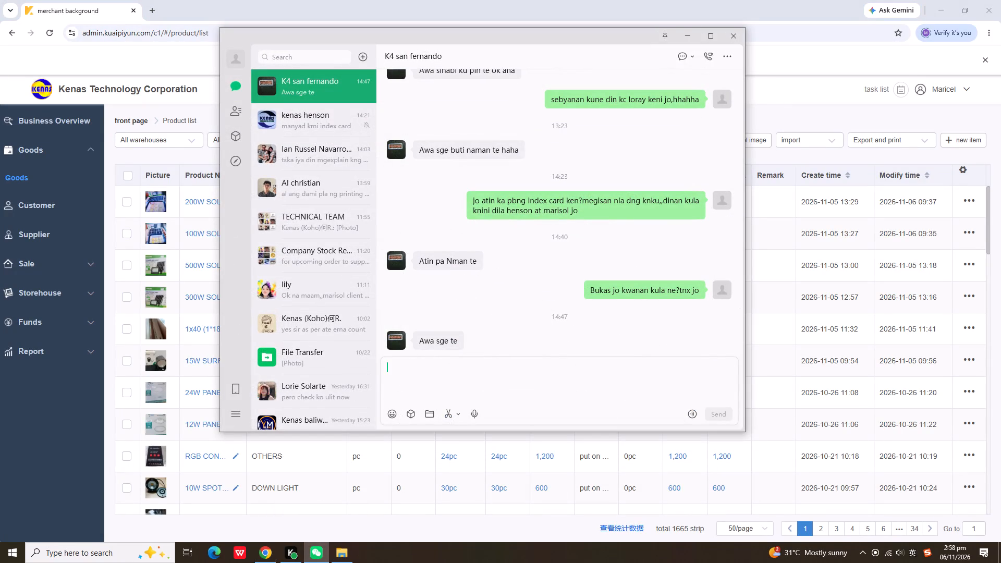
{"action": "left_click", "coordinate": [682, 39]}
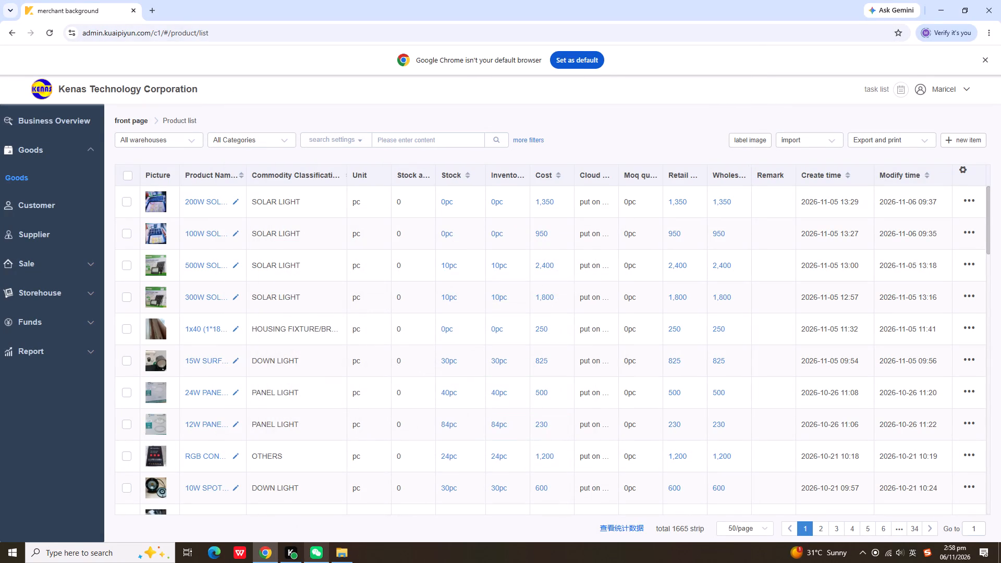
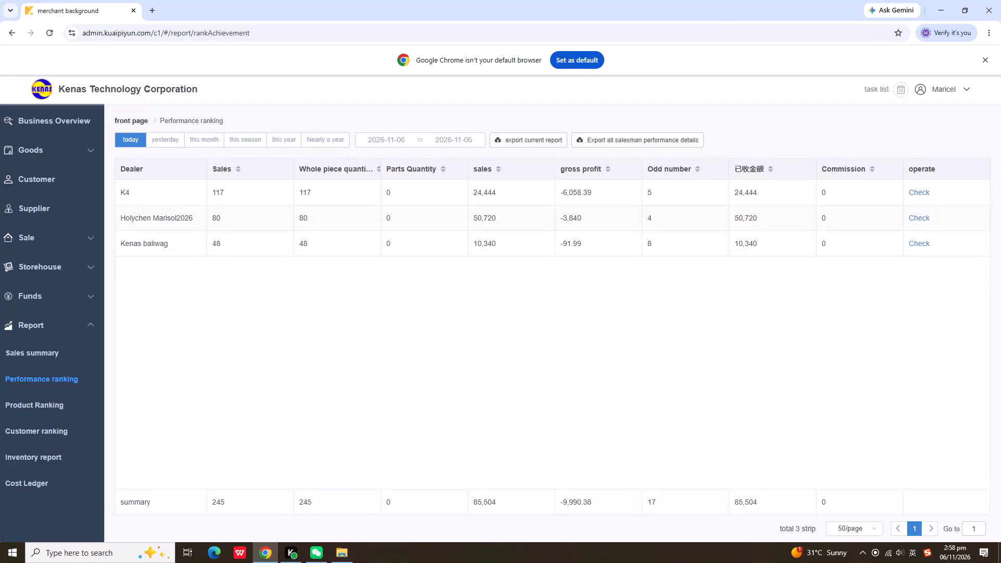
Filter the salesperson performance ranking report to this month.
{"action": "left_click", "coordinate": [207, 143]}
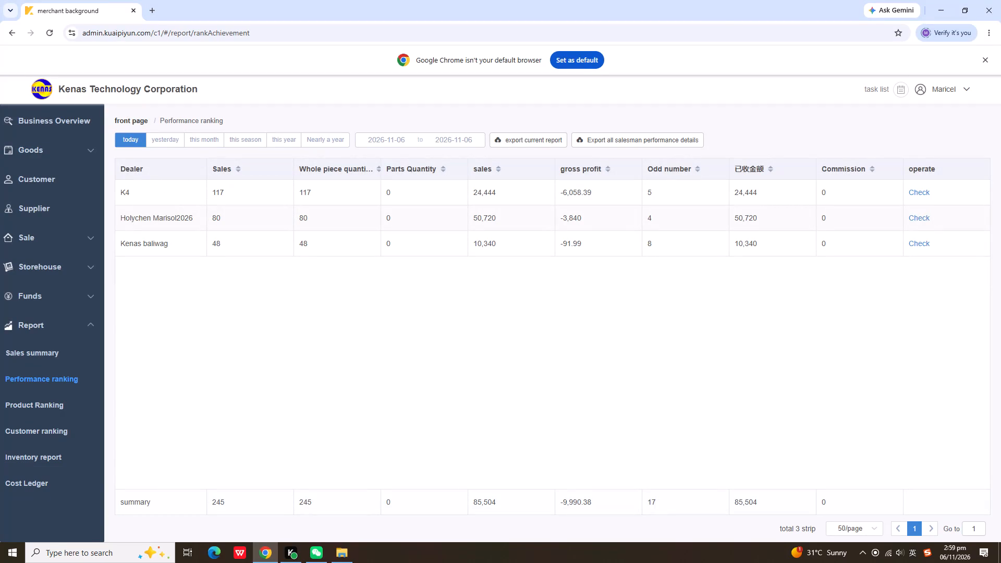
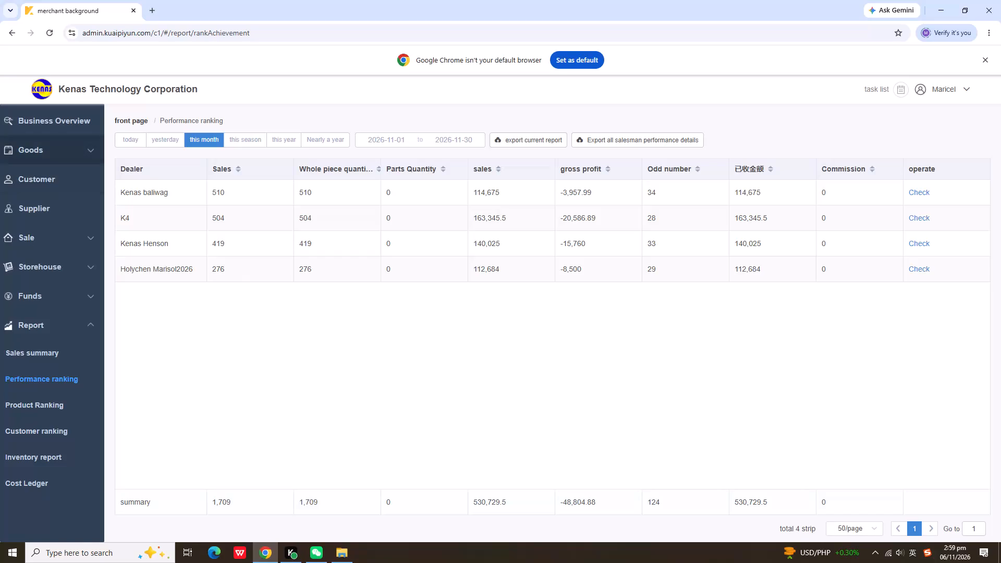
Open the product list of goods covering all warehouses.
{"action": "left_click", "coordinate": [47, 148]}
{"action": "left_click", "coordinate": [60, 168]}
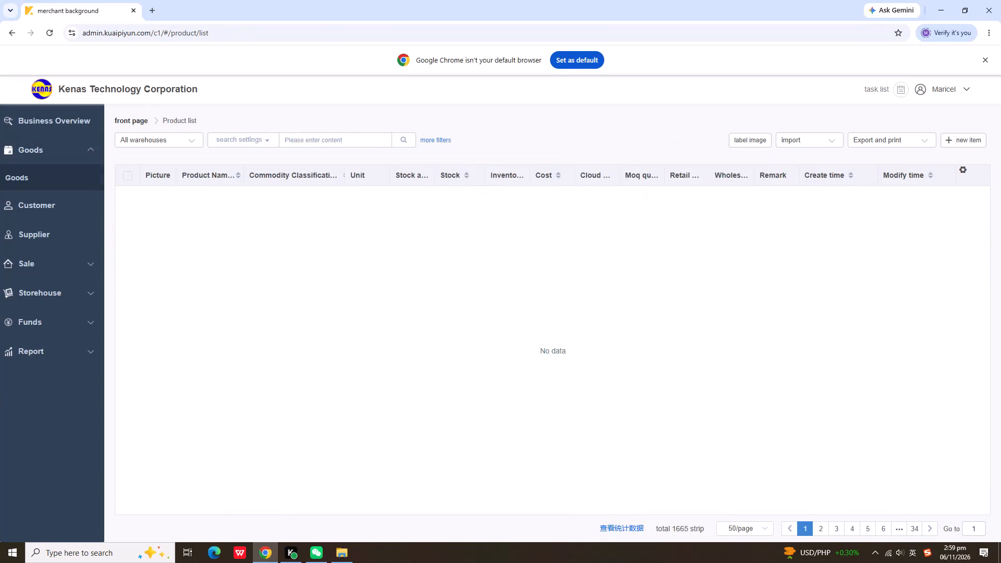
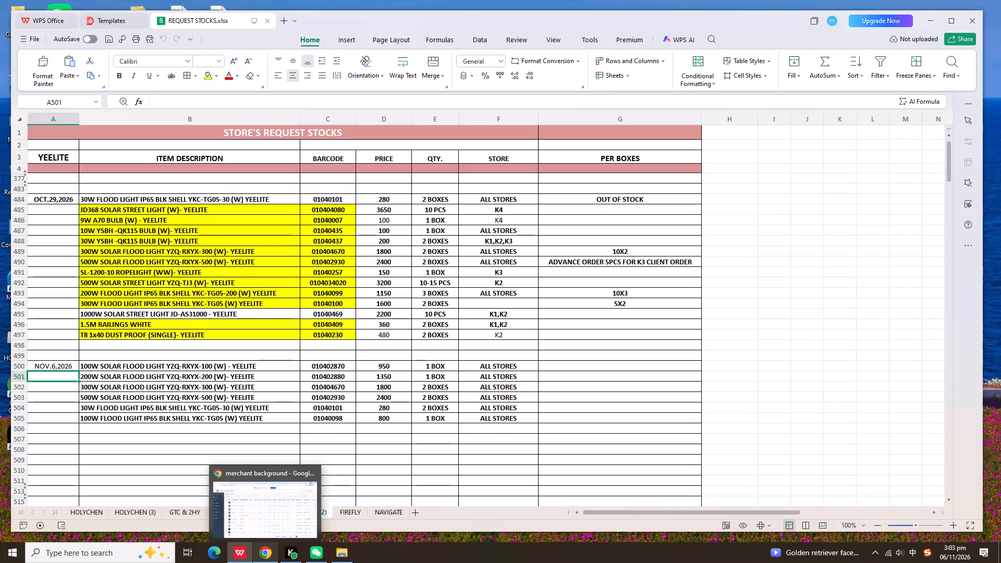
Delete the pink-filled row 528 in the YEELITE (2) sheet of the request stocks workbook.
{"action": "scroll", "coordinate": [356, 414], "scroll_direction": "down", "scroll_amount": 7}
{"action": "scroll", "coordinate": [352, 342], "scroll_direction": "down", "scroll_amount": 7}
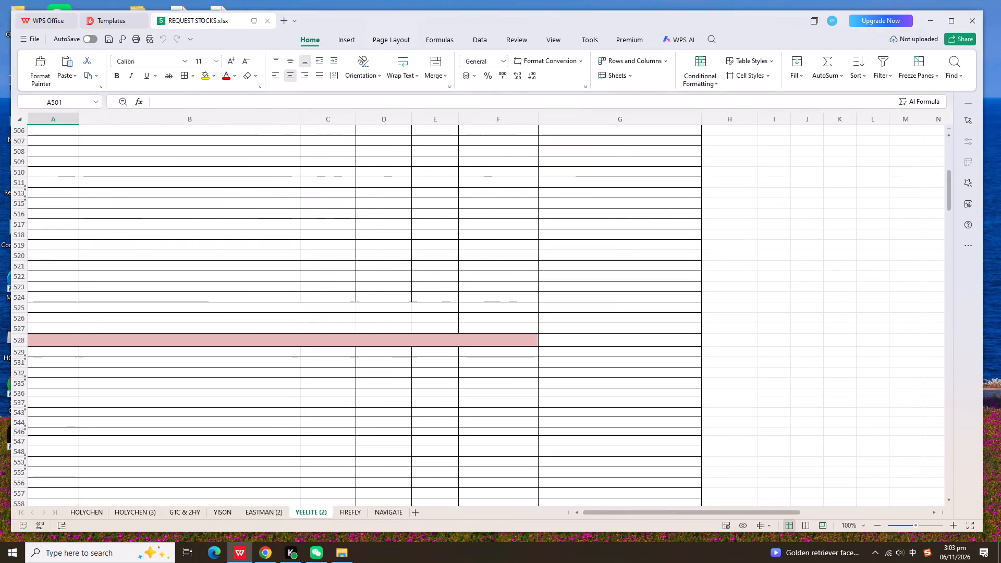
{"action": "scroll", "coordinate": [350, 346], "scroll_direction": "up", "scroll_amount": 5}
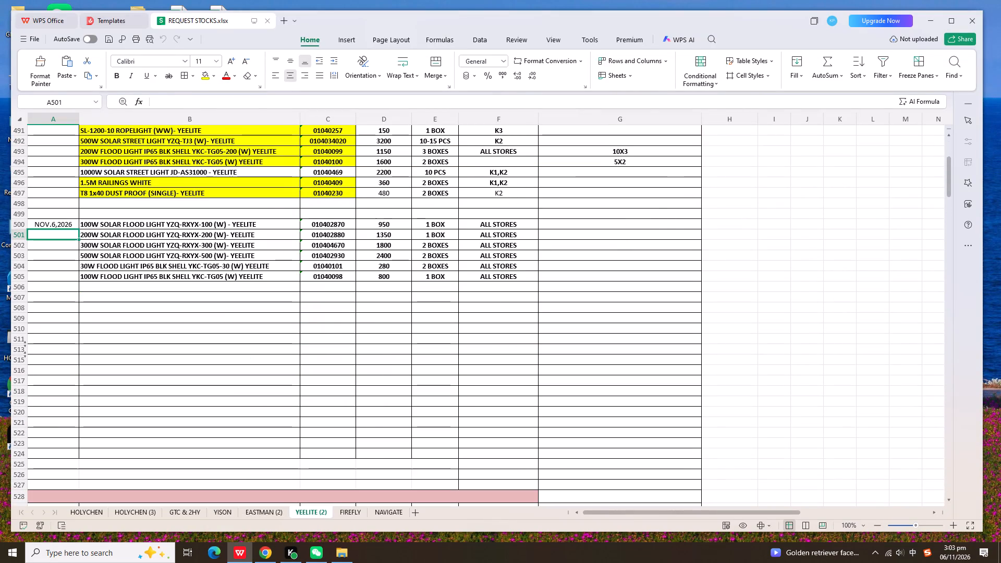
{"action": "left_click", "coordinate": [11, 496]}
{"action": "right_click", "coordinate": [11, 496]}
{"action": "left_click", "coordinate": [77, 268]}
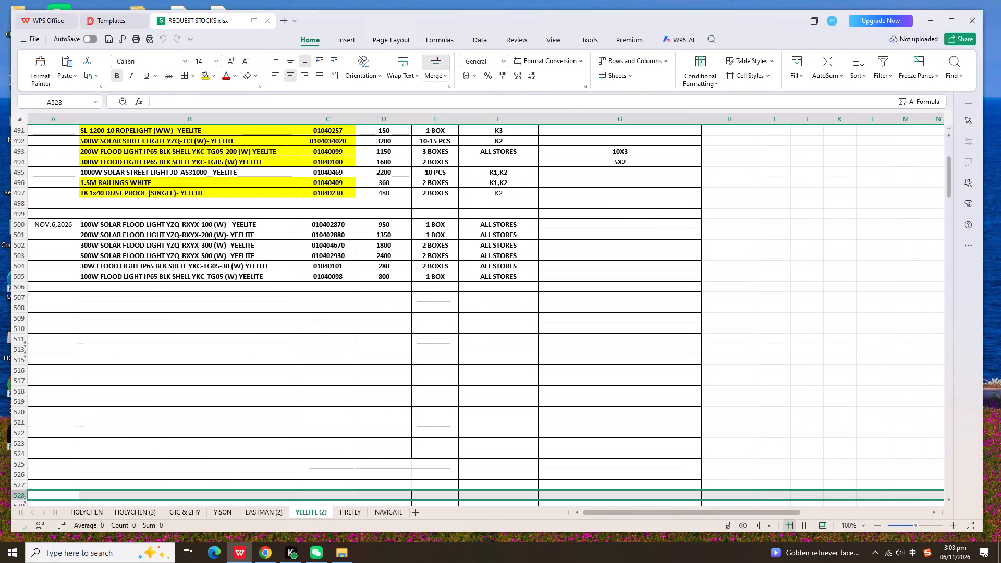
Apply cell borders to columns B through E in rows 525 to 527.
{"action": "left_click_drag", "start_coordinate": [237, 462], "coordinate": [450, 478]}
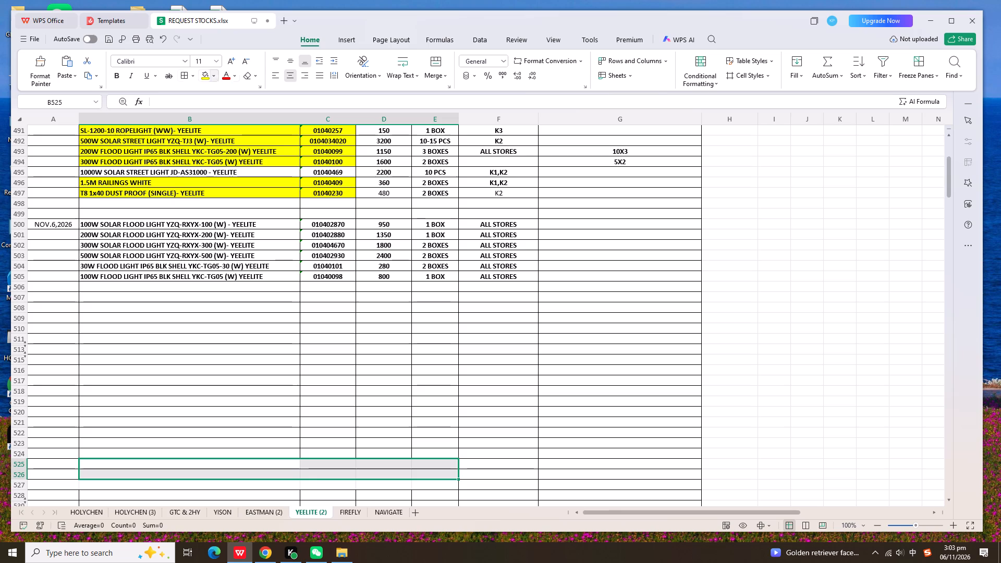
{"action": "left_click", "coordinate": [187, 75]}
{"action": "left_click", "coordinate": [284, 375]}
{"action": "left_click_drag", "start_coordinate": [261, 483], "coordinate": [370, 483]}
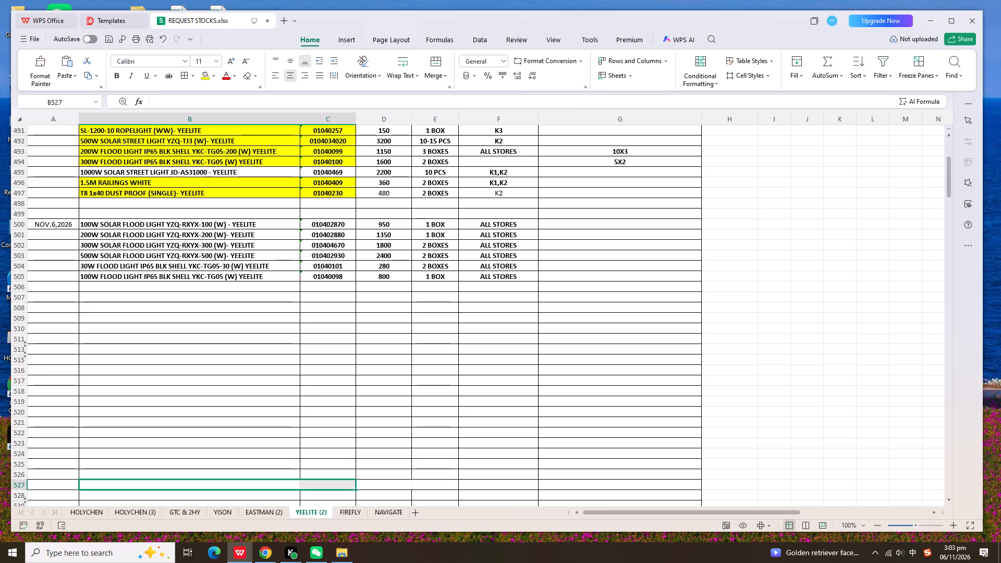
{"action": "left_click_drag", "start_coordinate": [370, 483], "coordinate": [435, 483]}
{"action": "left_click", "coordinate": [187, 71]}
{"action": "left_click", "coordinate": [328, 323]}
Copy the description, barcode, price and quantity of 1000W SOLAR STREET LIGHT JD-AS31000 from row 495.
{"action": "scroll", "coordinate": [316, 302], "scroll_direction": "up", "scroll_amount": 4}
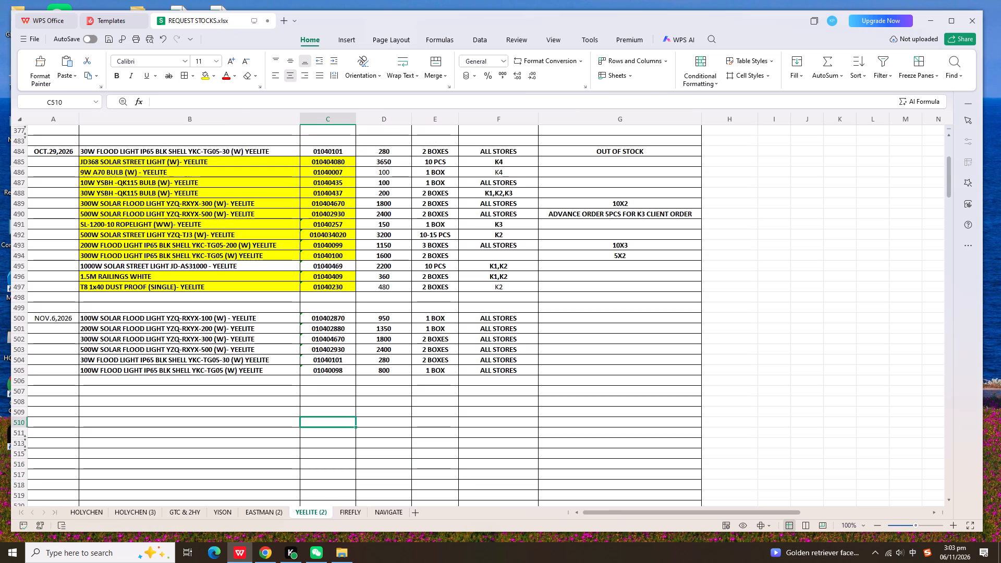
{"action": "left_click_drag", "start_coordinate": [287, 296], "coordinate": [317, 296]}
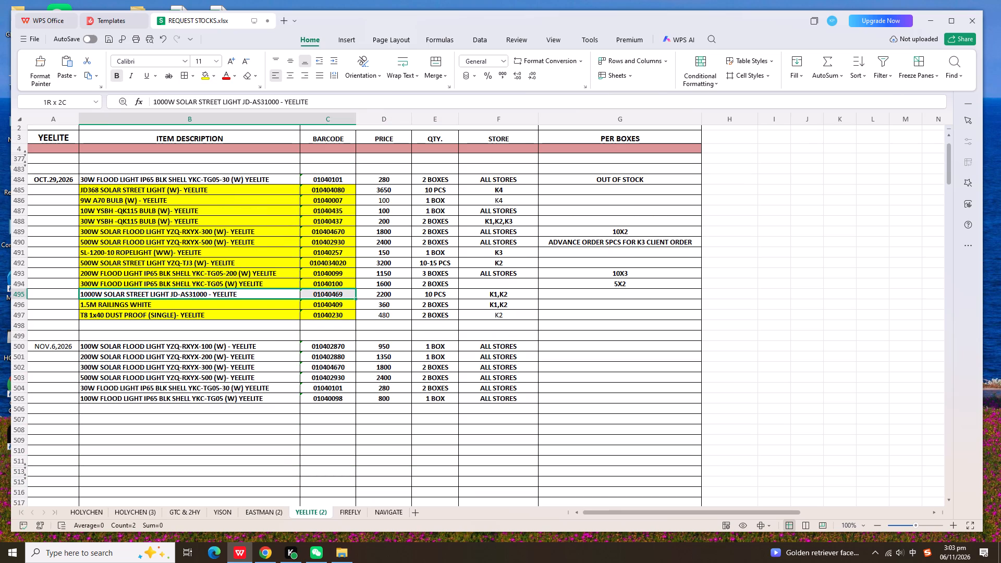
{"action": "left_click_drag", "start_coordinate": [317, 296], "coordinate": [464, 291]}
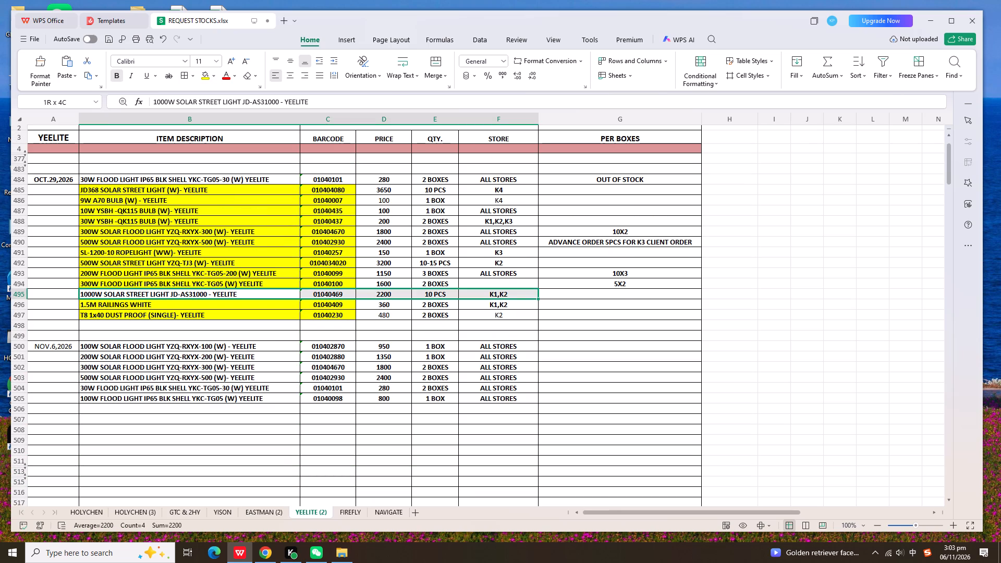
{"action": "left_click_drag", "start_coordinate": [464, 291], "coordinate": [438, 297]}
{"action": "key", "text": "ctrl+c"}
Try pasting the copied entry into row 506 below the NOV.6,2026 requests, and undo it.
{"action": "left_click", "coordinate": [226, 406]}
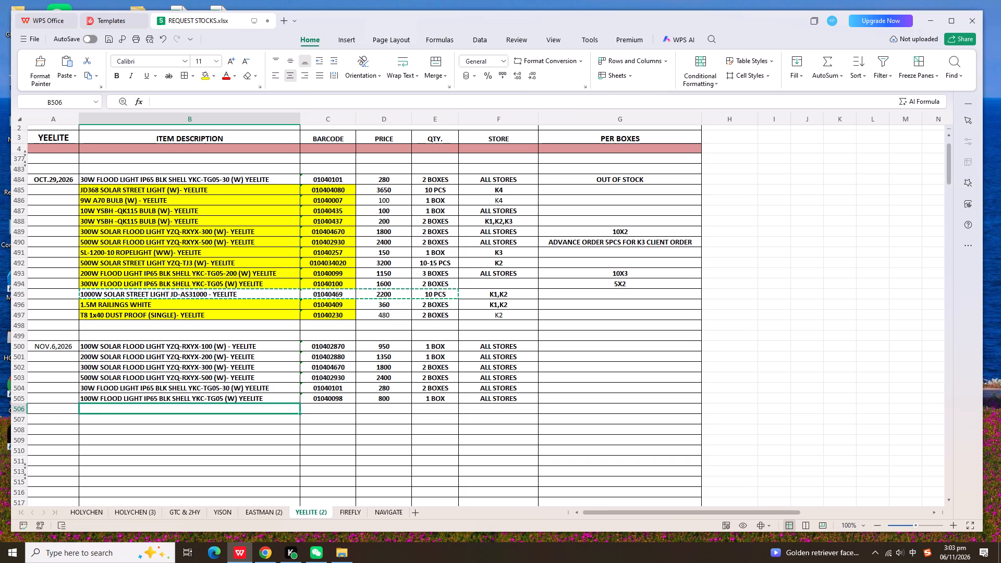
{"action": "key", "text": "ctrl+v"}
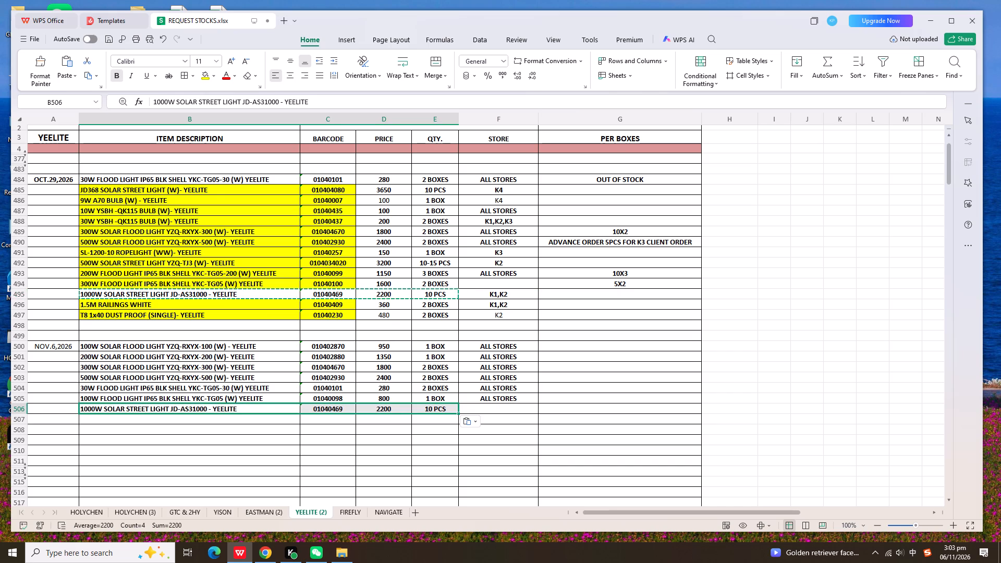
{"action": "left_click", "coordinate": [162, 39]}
Paste the copied street light entry into row 499 and copy its store value K1,K2 from row 495 alongside it.
{"action": "left_click", "coordinate": [210, 339]}
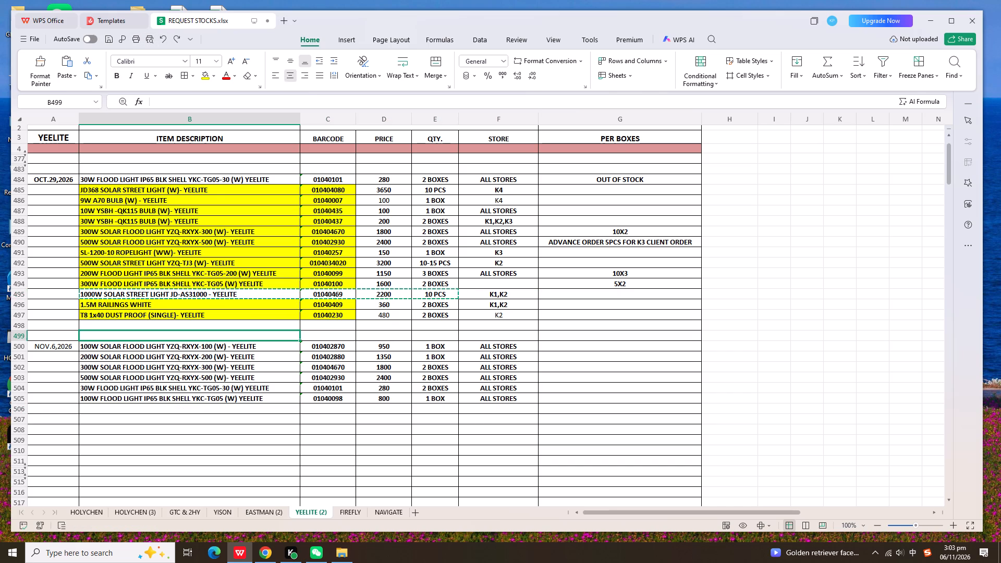
{"action": "key", "text": "ctrl+v"}
{"action": "left_click", "coordinate": [295, 465]}
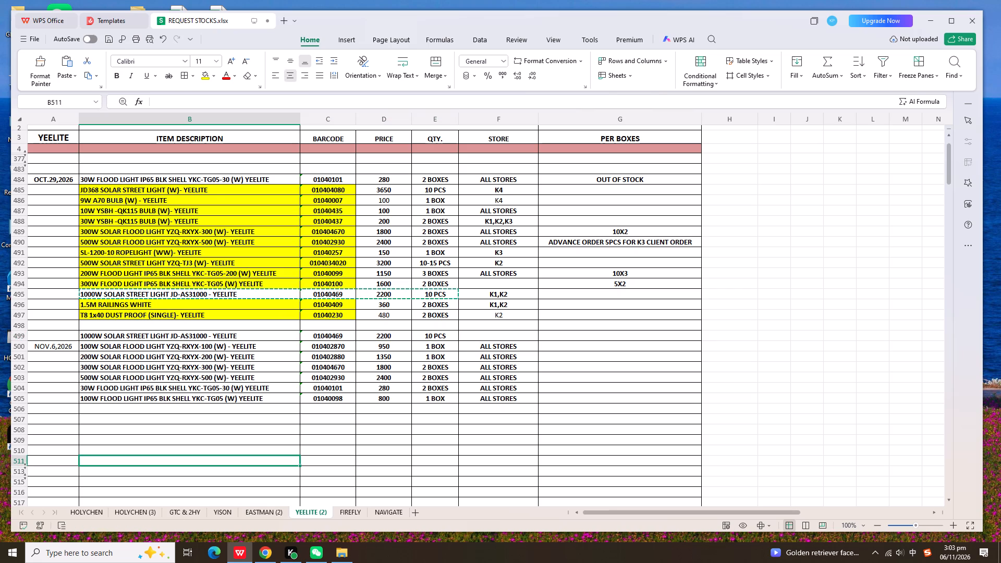
{"action": "left_click", "coordinate": [497, 335]}
{"action": "left_click", "coordinate": [501, 297]}
{"action": "key", "text": "ctrl+c"}
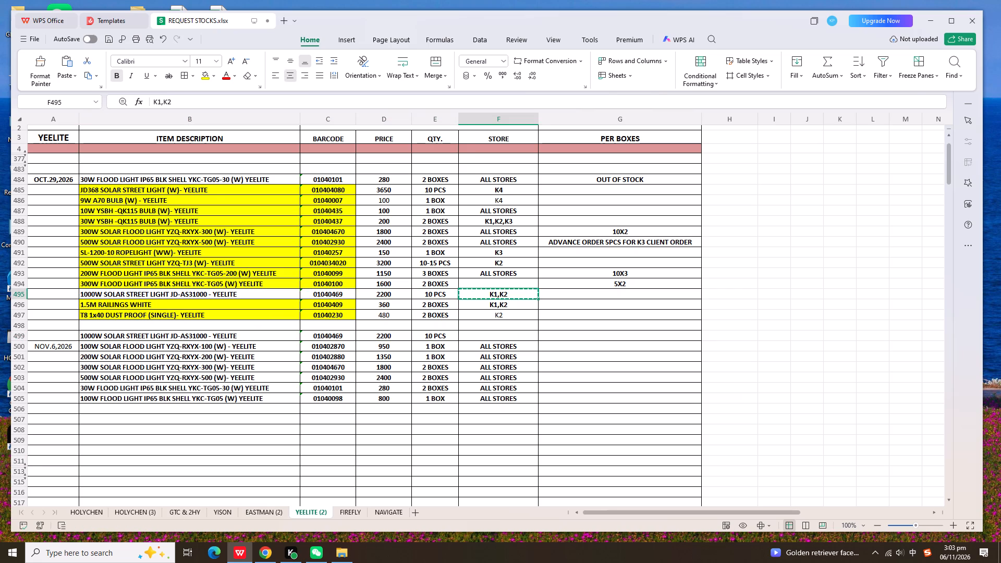
{"action": "left_click", "coordinate": [502, 336]}
{"action": "key", "text": "ctrl+v"}
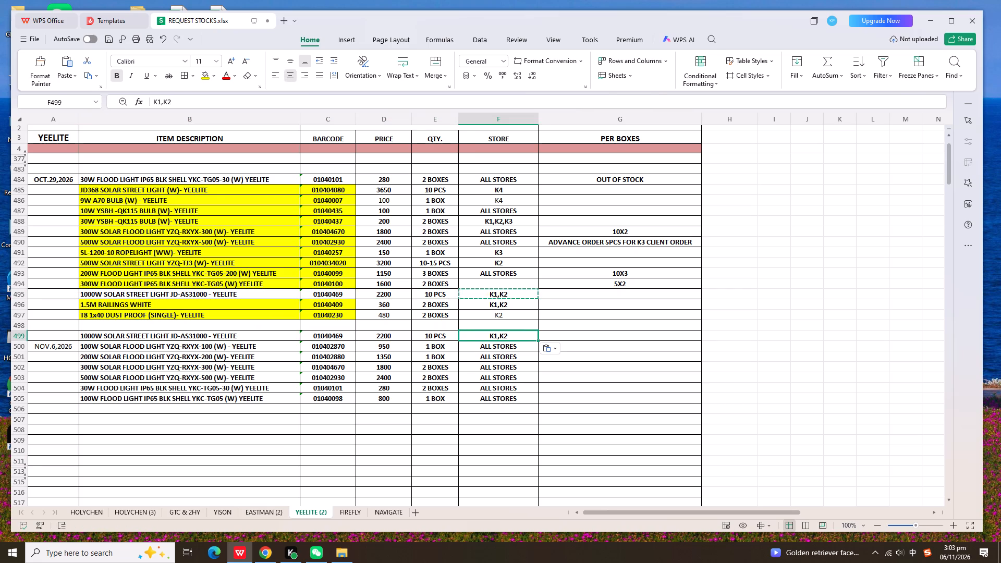
Hide rows 483 to 497, which hold the OCT.29,2026 requests.
{"action": "left_click_drag", "start_coordinate": [22, 171], "coordinate": [19, 314]}
{"action": "right_click", "coordinate": [19, 314]}
{"action": "left_click", "coordinate": [59, 108]}
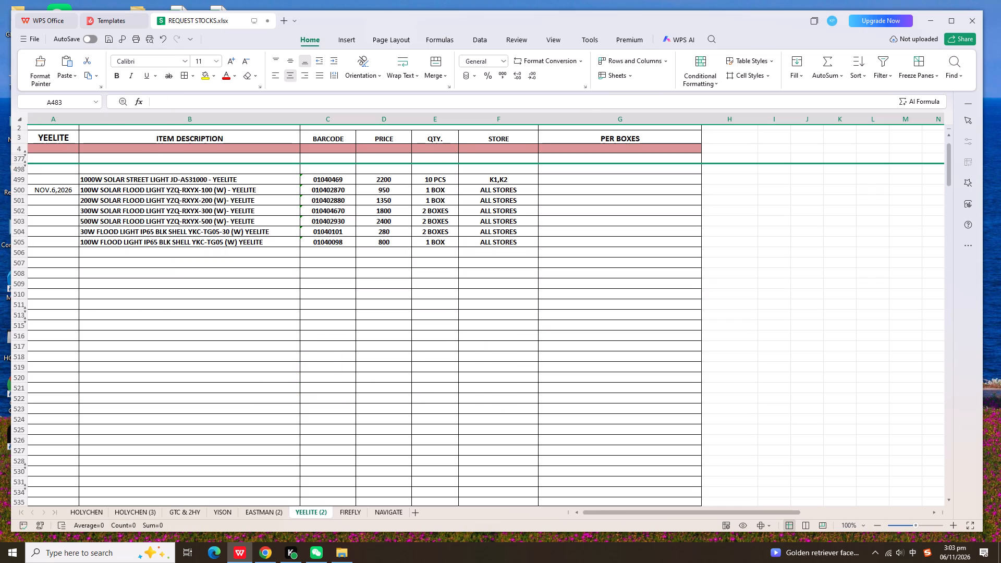
{"action": "left_click", "coordinate": [331, 251]}
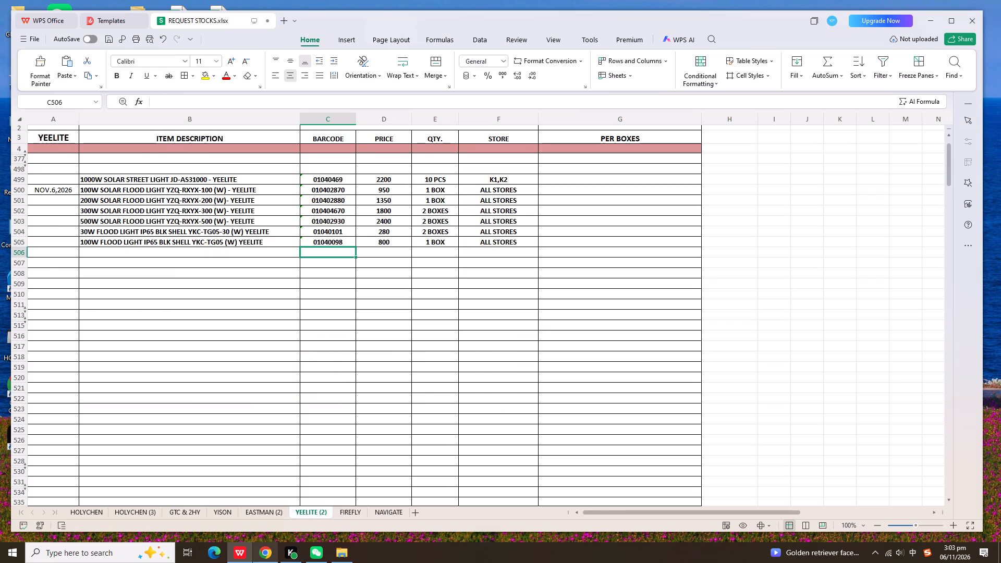
Switch to the merchant product list in Chrome and search for a70 across all warehouses.
{"action": "left_click", "coordinate": [262, 552]}
{"action": "left_click", "coordinate": [413, 139]}
{"action": "type", "text": "a70"}
{"action": "key", "text": "Return"}
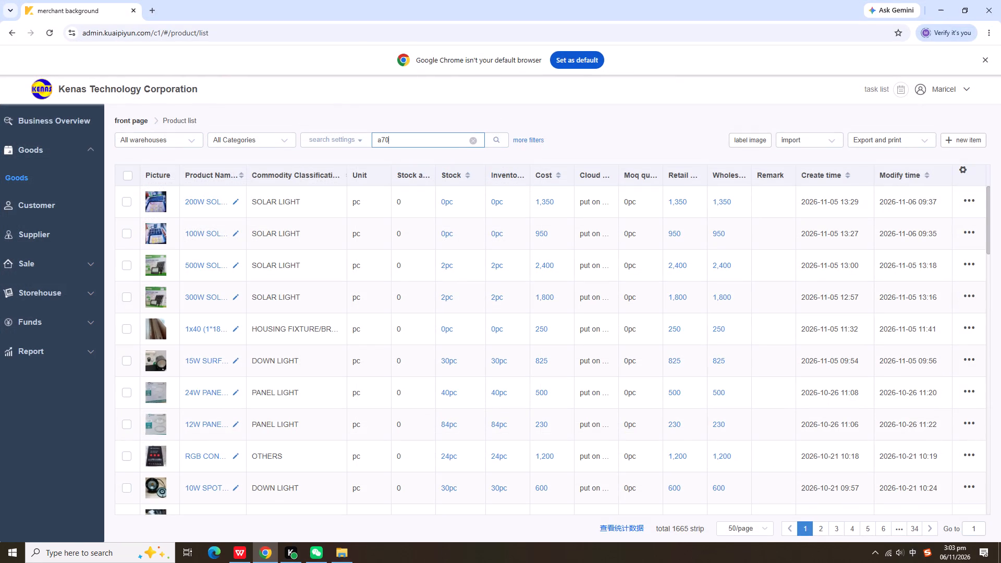
{"action": "key", "text": "Return"}
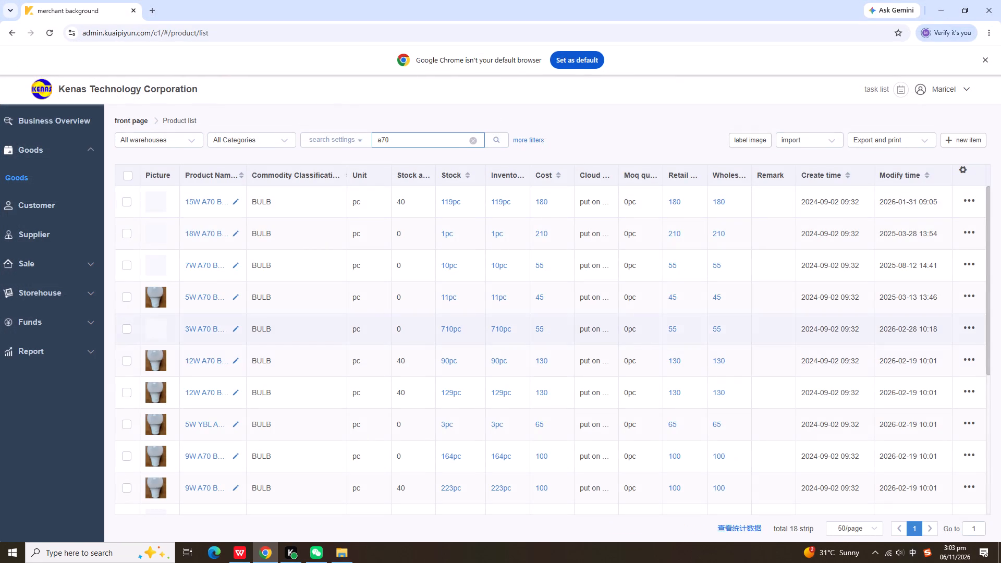
Examine the A70 bulb results, checking full product names and stock quantities for each wattage.
{"action": "scroll", "coordinate": [280, 390], "scroll_direction": "down", "scroll_amount": 9}
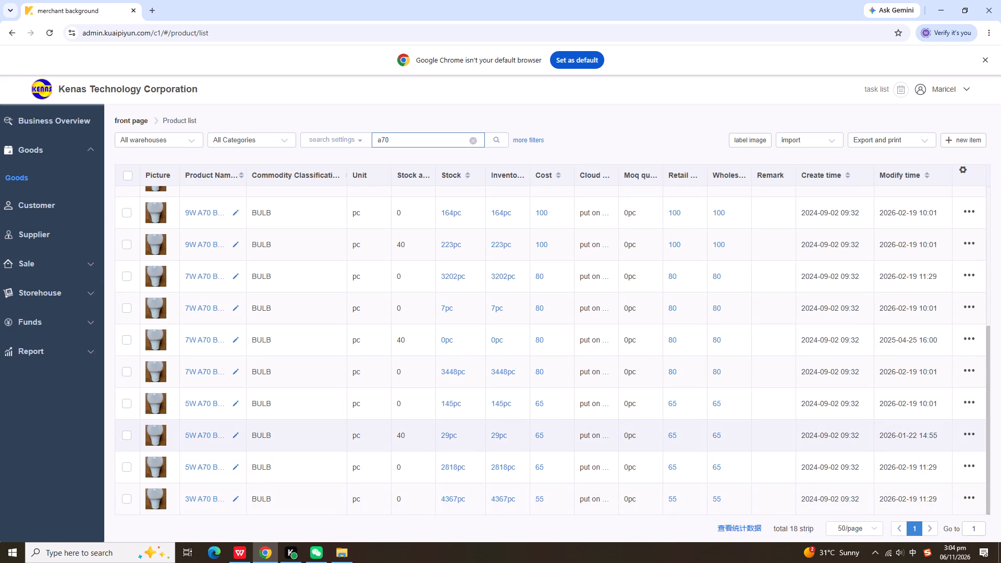
{"action": "scroll", "coordinate": [301, 390], "scroll_direction": "up", "scroll_amount": 11}
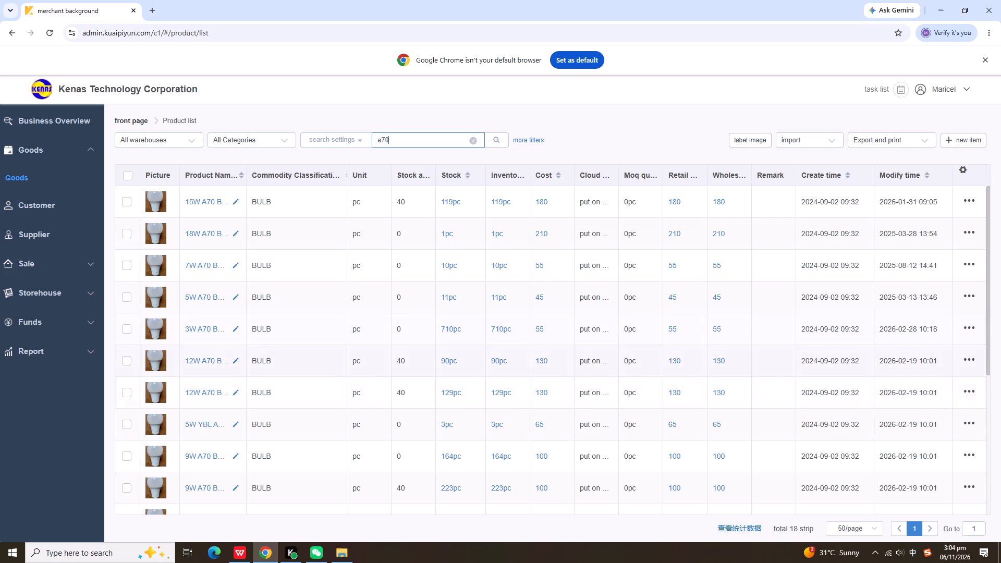
{"action": "scroll", "coordinate": [421, 413], "scroll_direction": "down", "scroll_amount": 8}
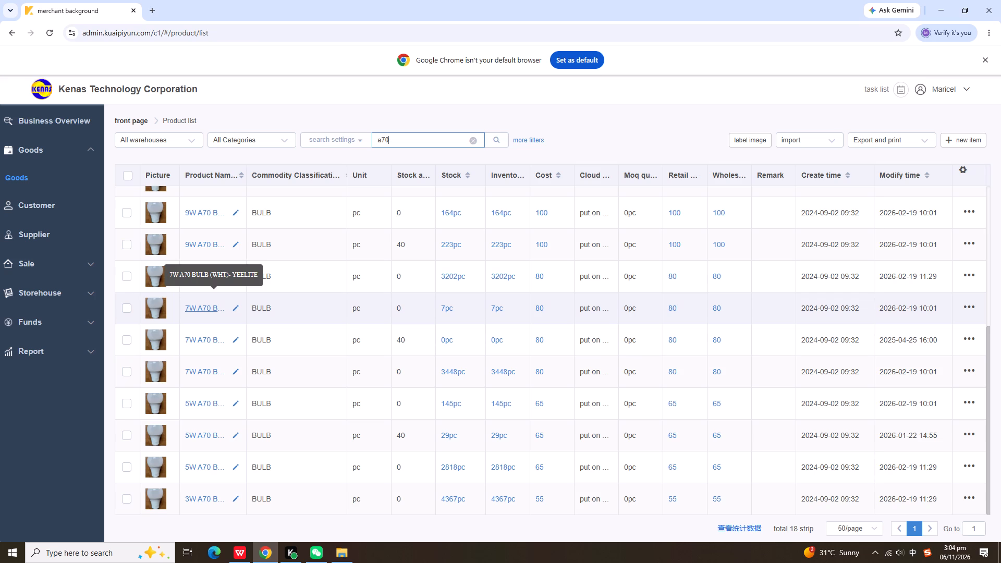
{"action": "scroll", "coordinate": [213, 311], "scroll_direction": "up", "scroll_amount": 4}
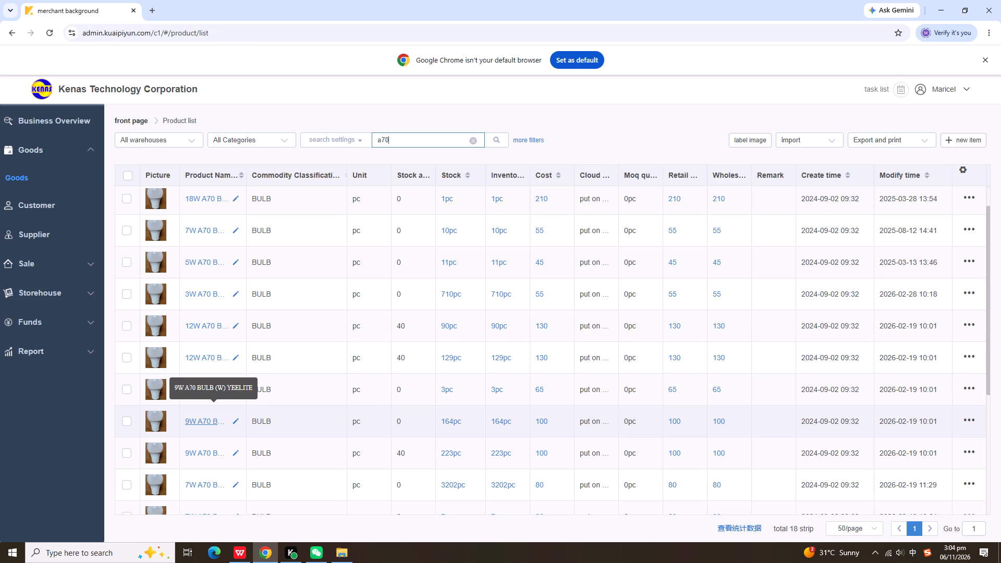
{"action": "scroll", "coordinate": [217, 404], "scroll_direction": "up", "scroll_amount": 4}
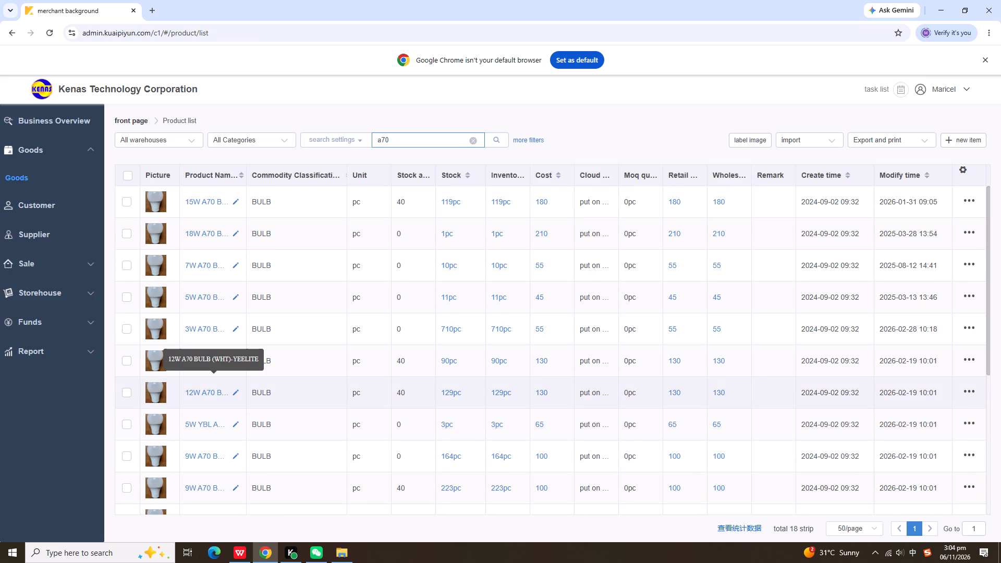
{"action": "scroll", "coordinate": [218, 398], "scroll_direction": "up", "scroll_amount": 5}
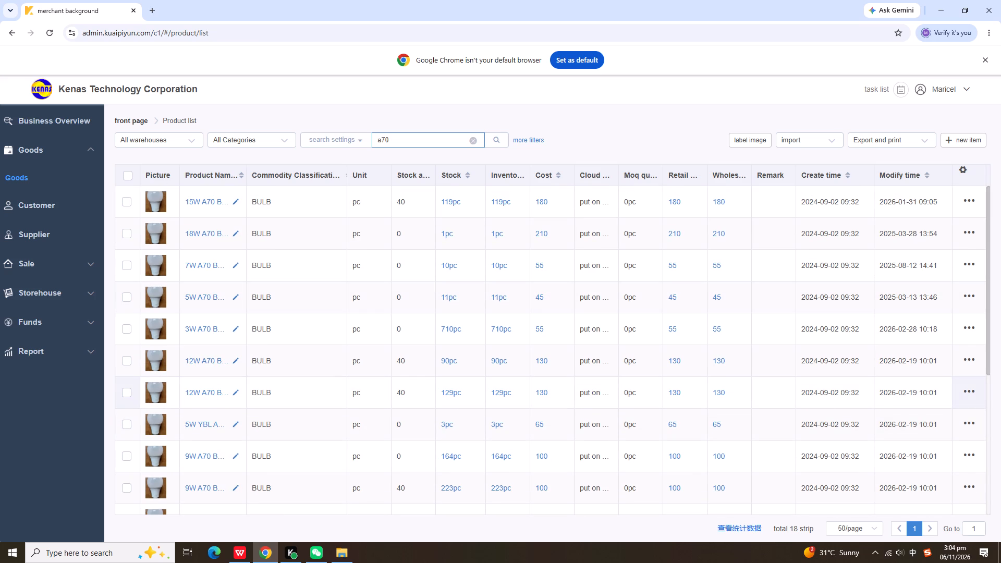
Search the product list for GHS instead.
{"action": "left_click_drag", "start_coordinate": [402, 142], "coordinate": [358, 143]}
{"action": "type", "text": "ghs"}
{"action": "key", "text": "BackSpace"}
{"action": "key", "text": "BackSpace"}
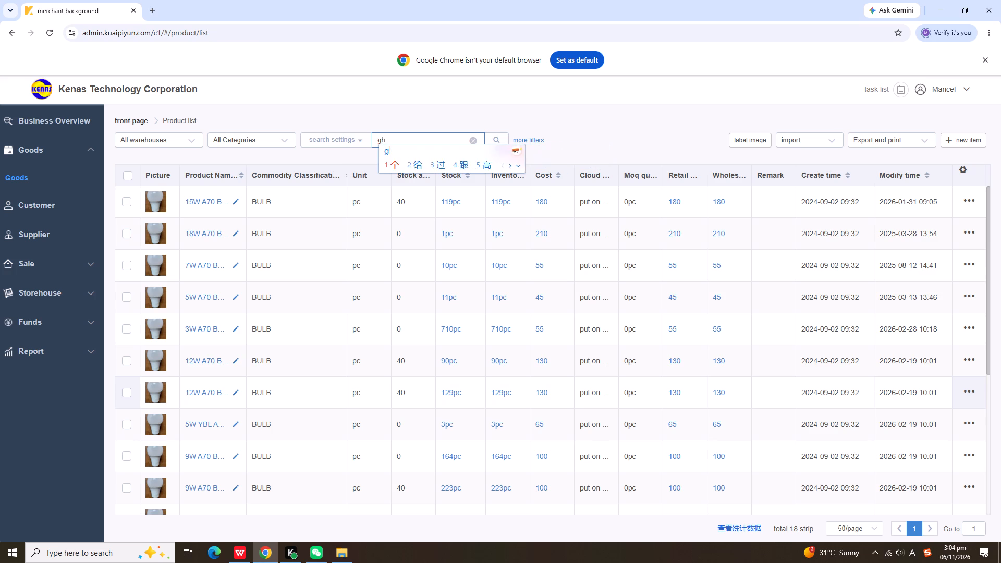
{"action": "key", "text": "BackSpace"}
{"action": "type", "text": "GHS"}
{"action": "key", "text": "Return"}
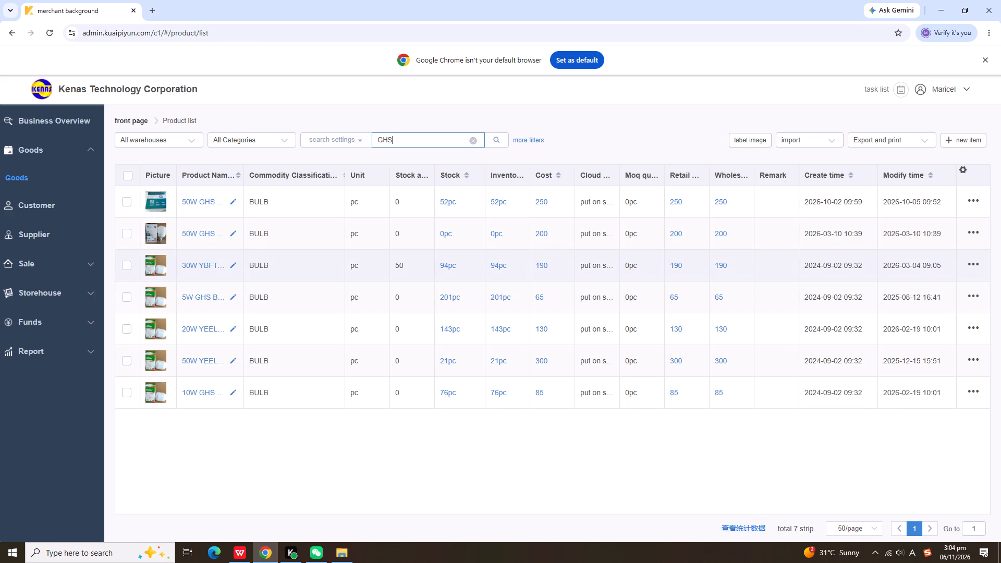
Check the 30W YBFT GHS BULB (W) YEELITE inventory for K1, K2, K3, K4 and Warehouse Calibutbut, and close it without saving.
{"action": "left_click", "coordinate": [447, 263]}
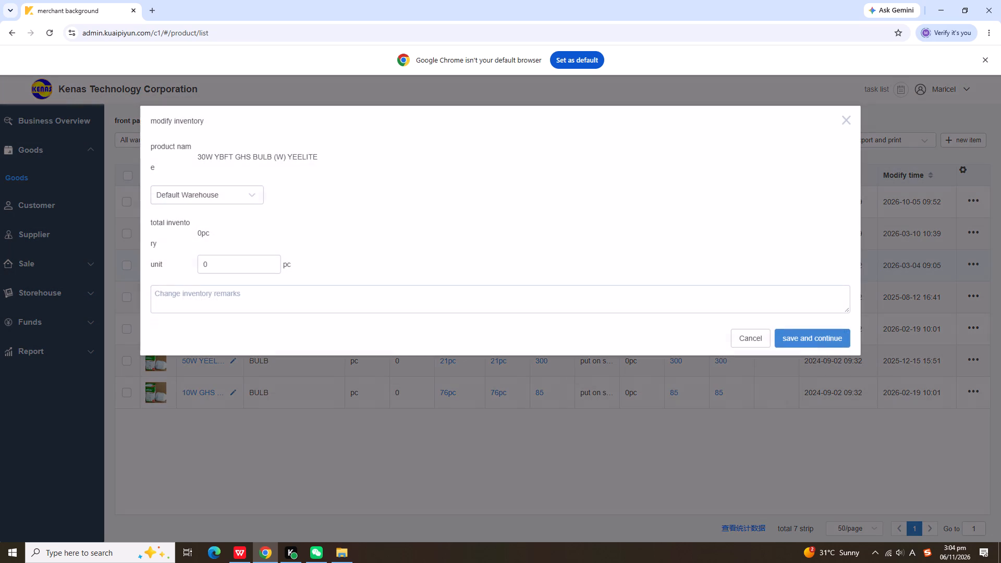
{"action": "left_click", "coordinate": [230, 199]}
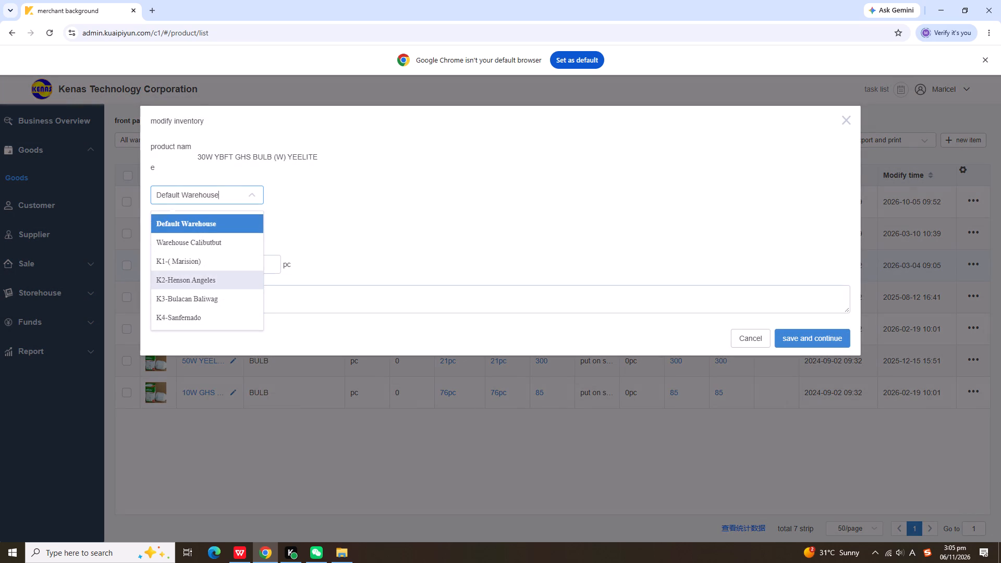
{"action": "left_click", "coordinate": [229, 260]}
{"action": "left_click", "coordinate": [242, 199]}
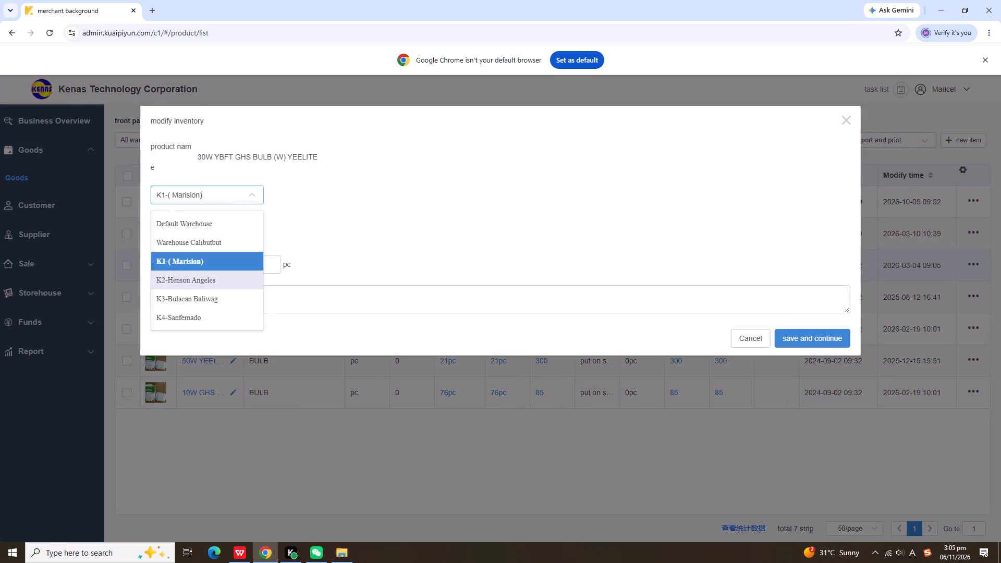
{"action": "left_click", "coordinate": [226, 273]}
{"action": "left_click", "coordinate": [251, 193]}
{"action": "left_click", "coordinate": [234, 297]}
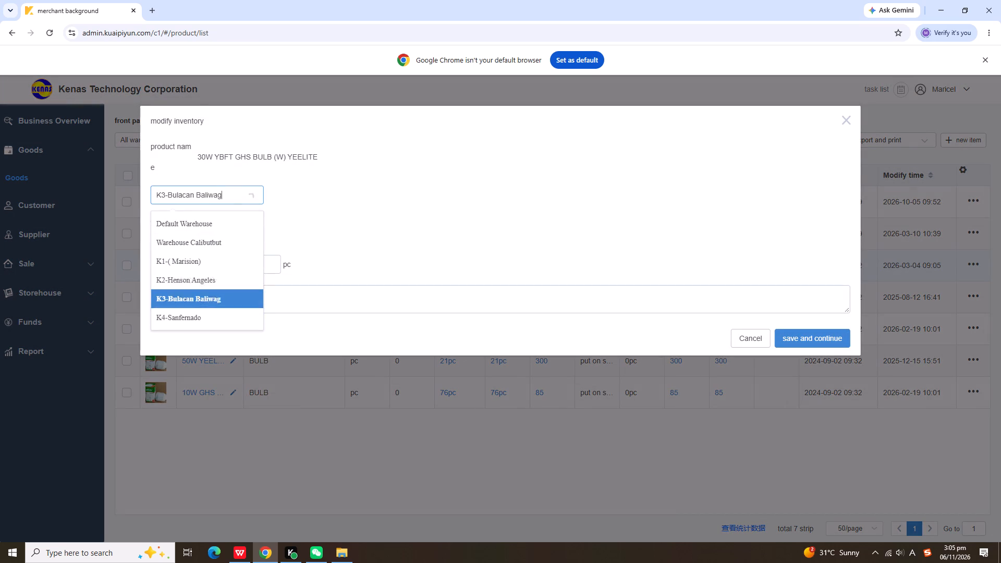
{"action": "left_click", "coordinate": [245, 193]}
{"action": "left_click", "coordinate": [226, 315]}
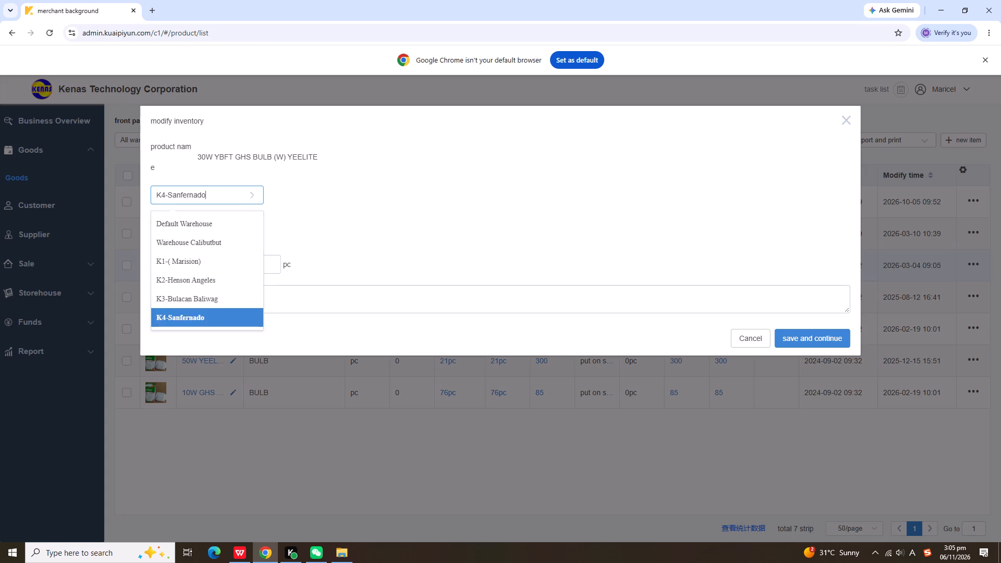
{"action": "left_click", "coordinate": [235, 194]}
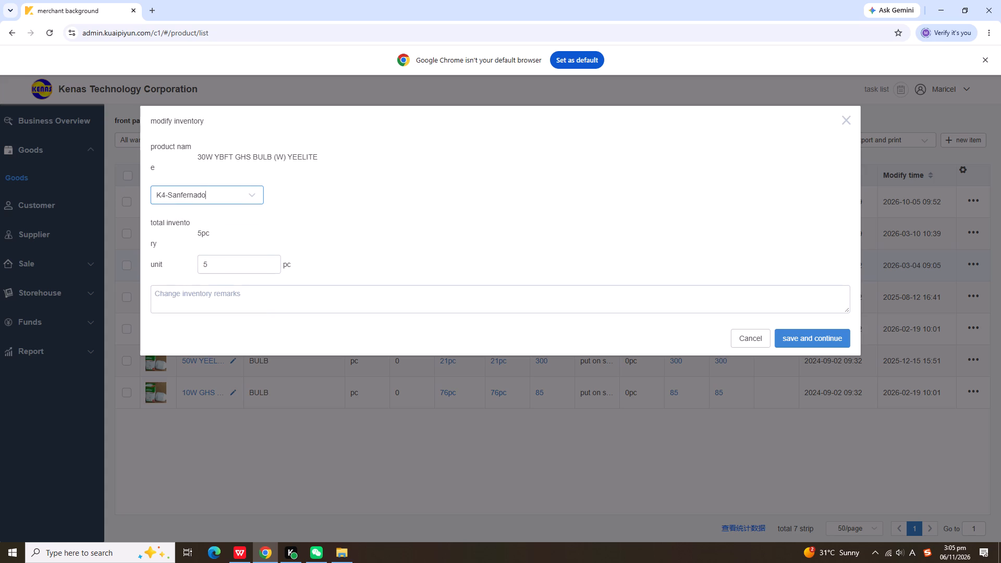
{"action": "left_click", "coordinate": [211, 248]}
{"action": "left_click", "coordinate": [842, 116]}
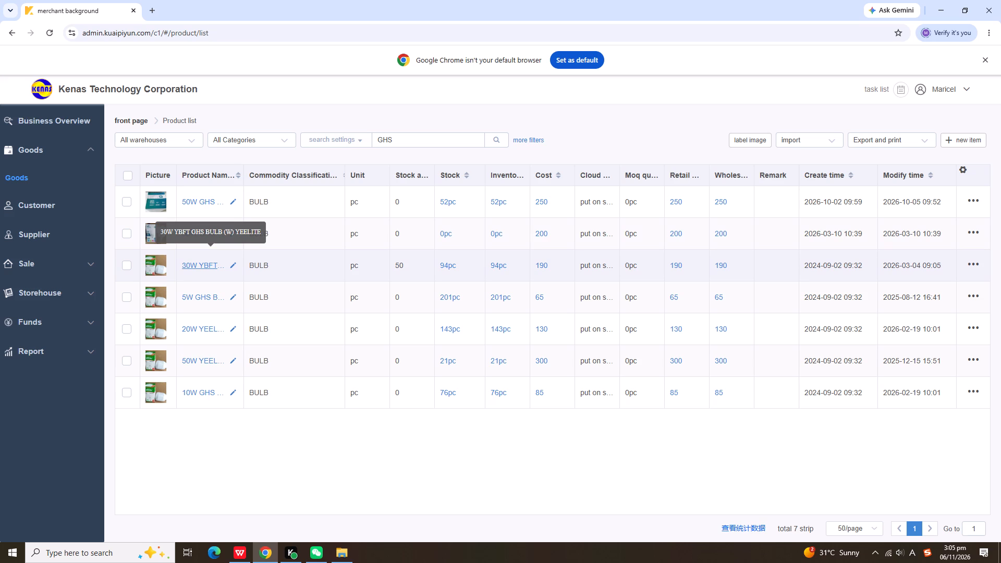
Check the 30W YBFT GHS BULB (W) YEELITE inventory again for K1, K2 and K4, and close it without saving.
{"action": "left_click", "coordinate": [451, 266]}
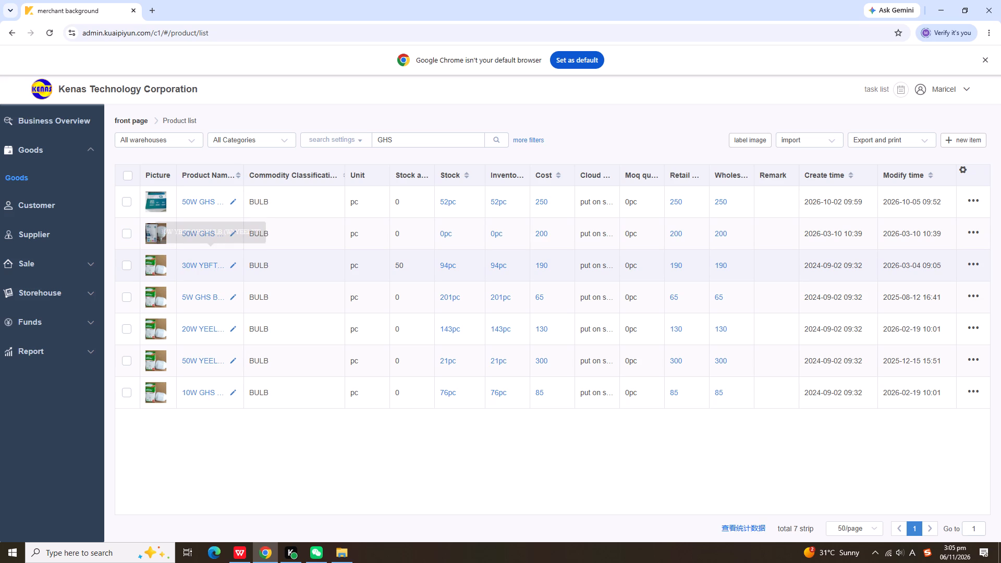
{"action": "left_click", "coordinate": [243, 189]}
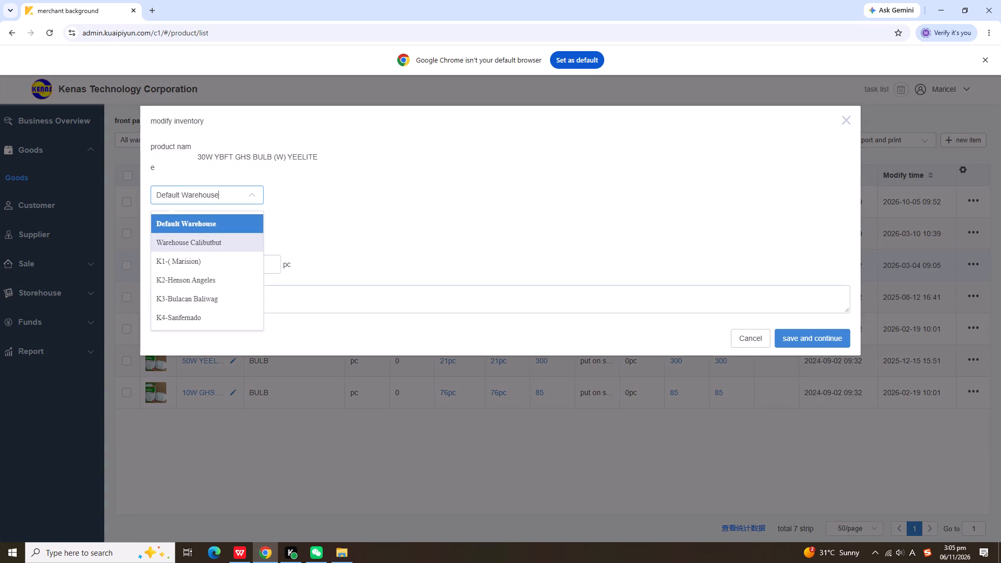
{"action": "left_click", "coordinate": [223, 267]}
{"action": "left_click", "coordinate": [245, 194]}
{"action": "left_click", "coordinate": [244, 285]}
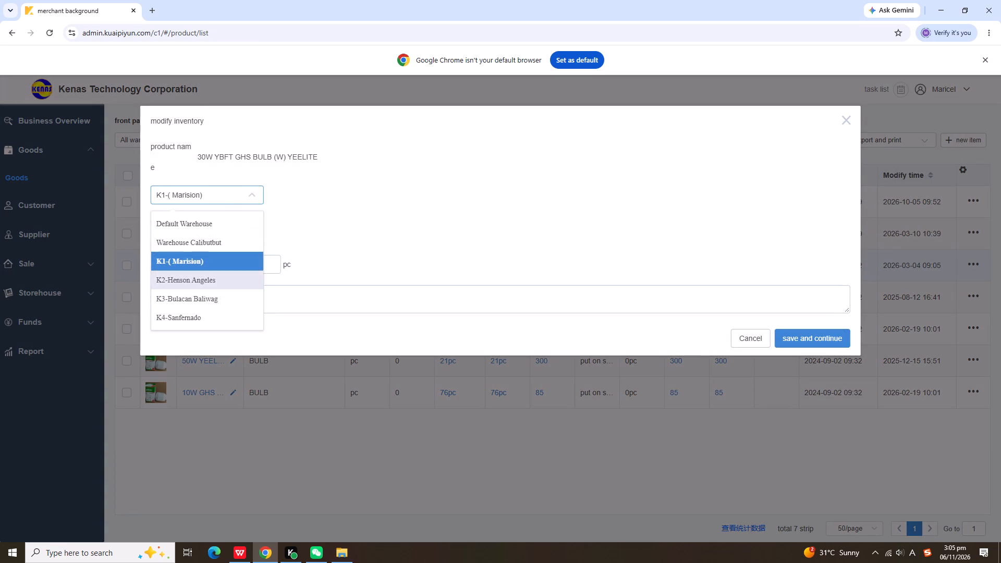
{"action": "left_click", "coordinate": [238, 195]}
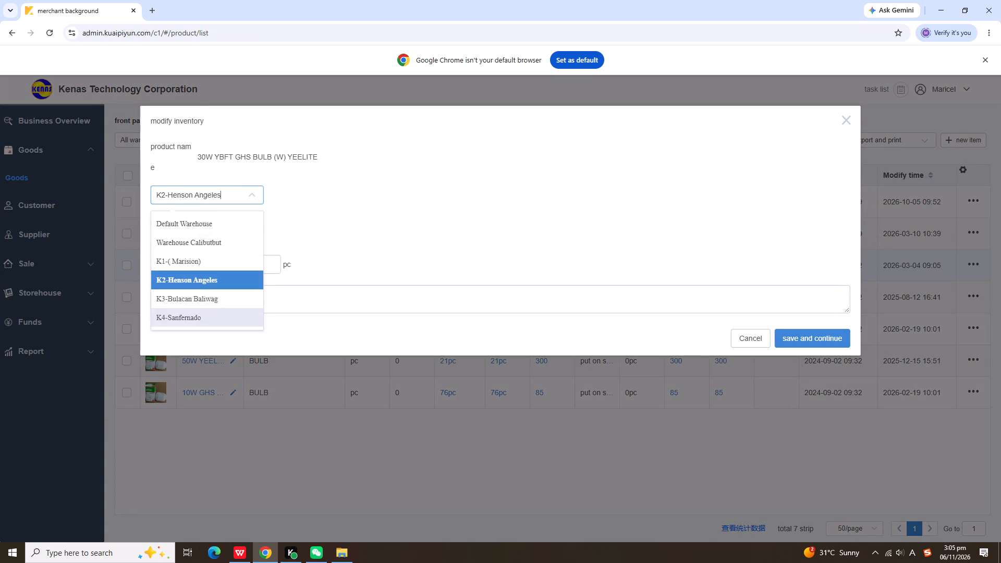
{"action": "left_click", "coordinate": [241, 317]}
{"action": "left_click", "coordinate": [847, 117]}
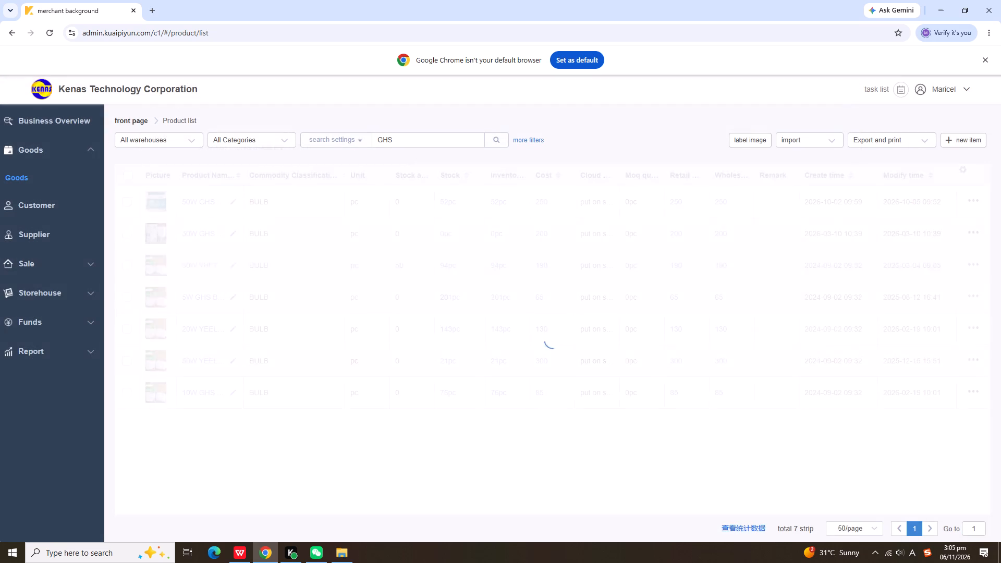
In the WPS request sheet, add 30W GHS BULB/ YBFT (W)- YEELITE in row 506 with quantity 1 BOX for store K4.
{"action": "left_click", "coordinate": [247, 559]}
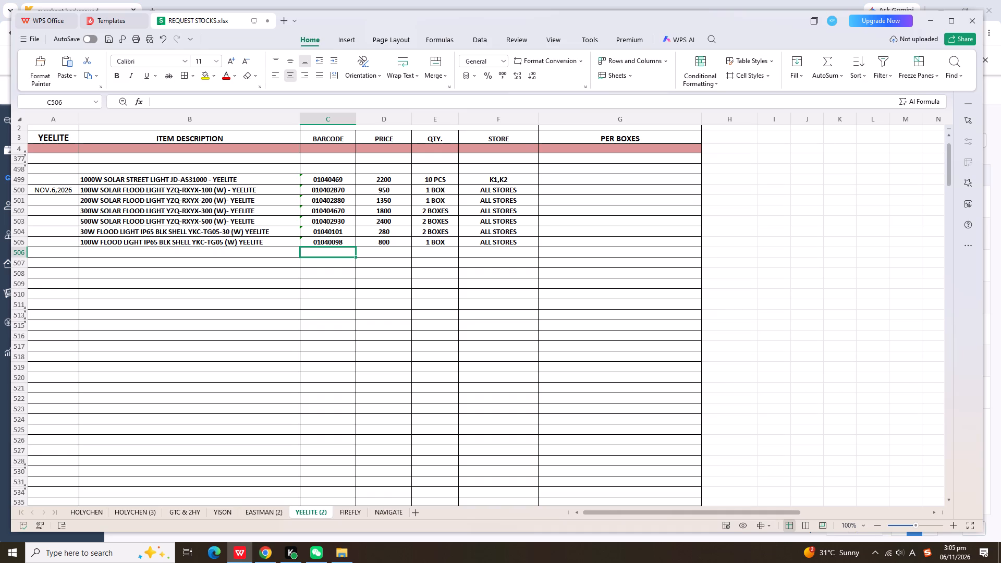
{"action": "key", "text": "Left"}
{"action": "type", "text": "30W GHS"}
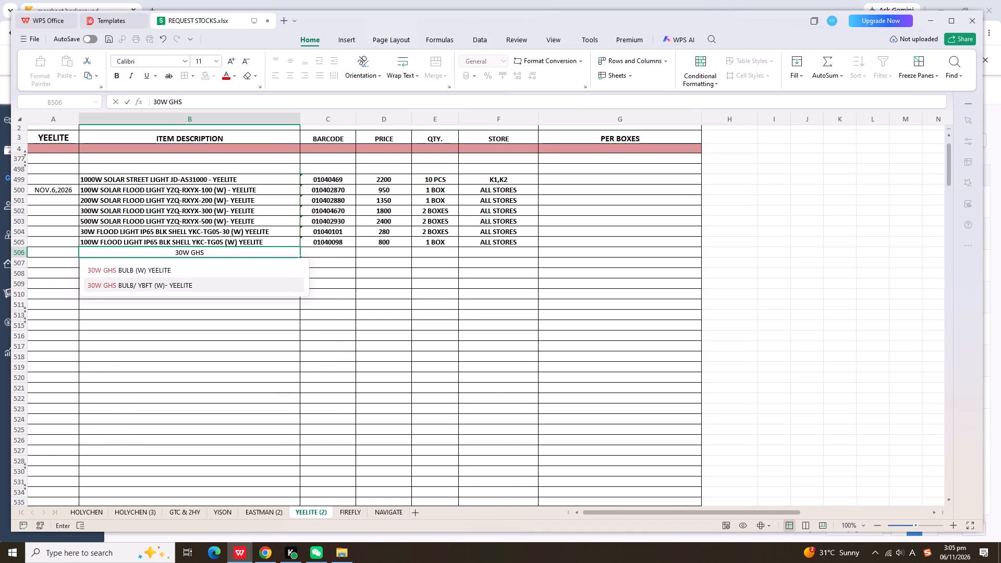
{"action": "left_click", "coordinate": [291, 287]}
{"action": "left_click", "coordinate": [386, 251]}
{"action": "left_click", "coordinate": [432, 251]}
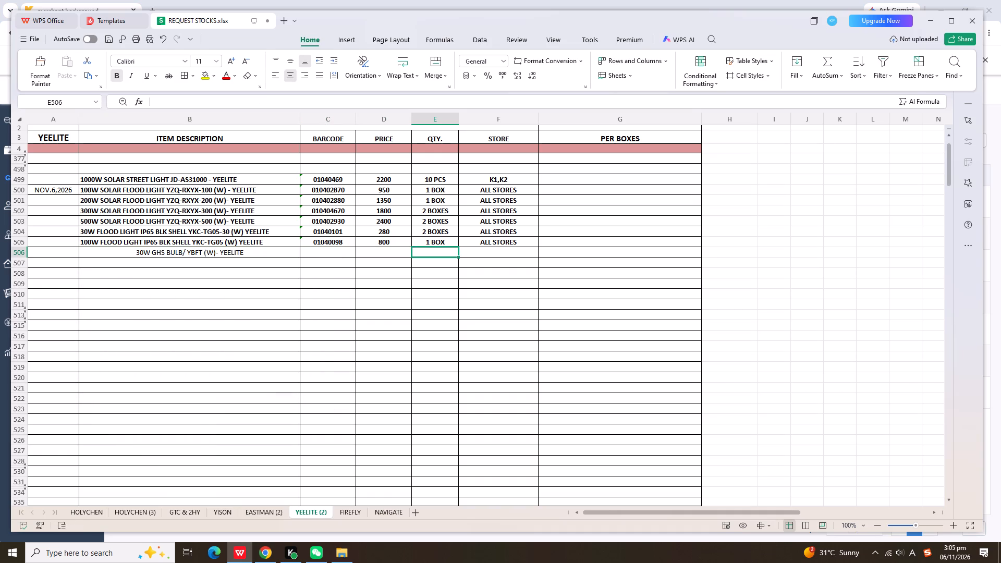
{"action": "left_click", "coordinate": [440, 242]}
{"action": "key", "text": "ctrl+c"}
{"action": "left_click", "coordinate": [440, 250]}
{"action": "key", "text": "ctrl+v"}
{"action": "left_click", "coordinate": [503, 251]}
{"action": "type", "text": "K4"}
{"action": "key", "text": "Return"}
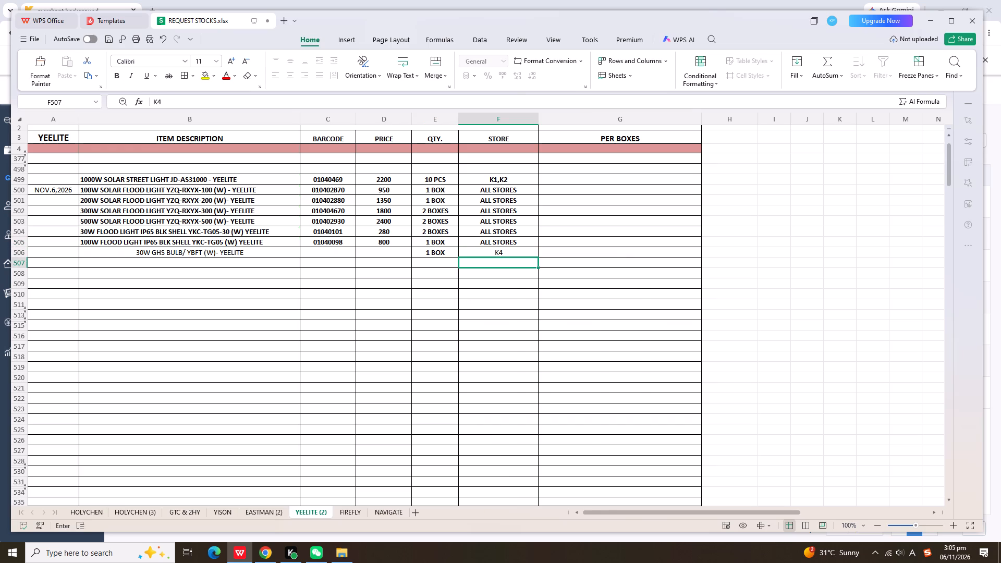
Enter barcode 01040190 and price 190 for the 30W GHS bulb in row 506.
{"action": "left_click", "coordinate": [349, 253]}
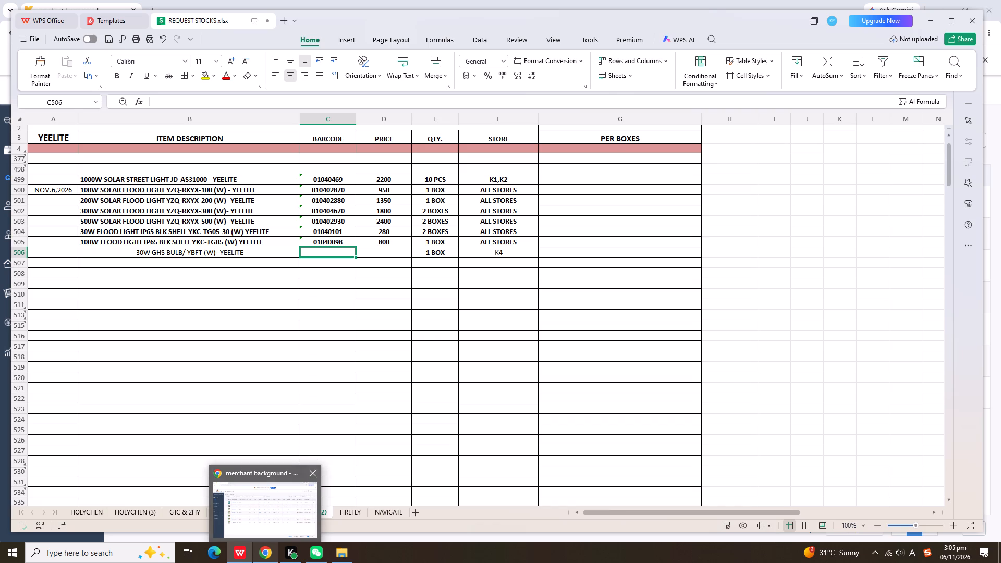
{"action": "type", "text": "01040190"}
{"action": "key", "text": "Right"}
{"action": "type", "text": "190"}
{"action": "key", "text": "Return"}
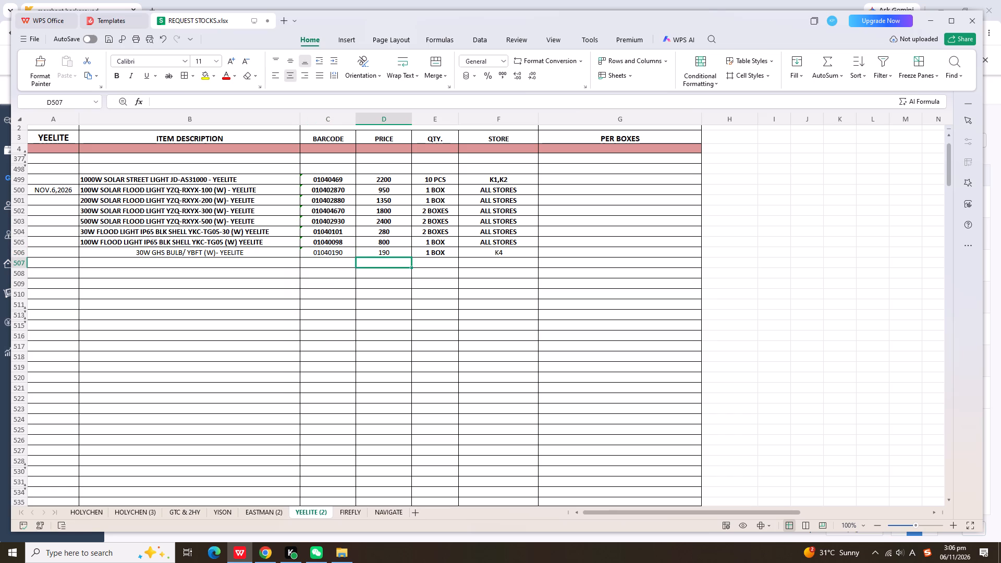
Back in Chrome, check the 10W GHS BULB WHITE inventory for K1, K2, K3 and K4, and close it without saving.
{"action": "left_click", "coordinate": [260, 556]}
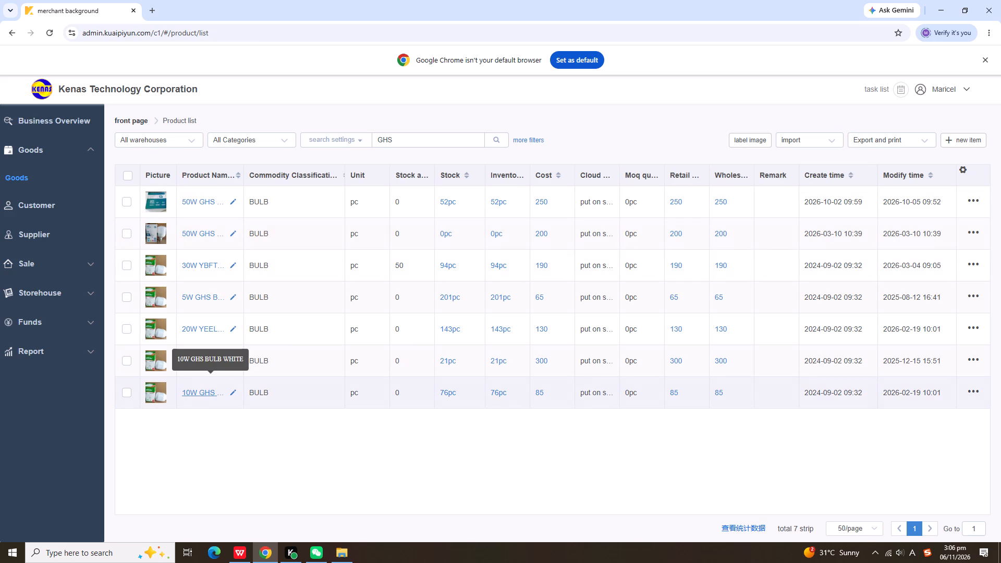
{"action": "left_click", "coordinate": [442, 396]}
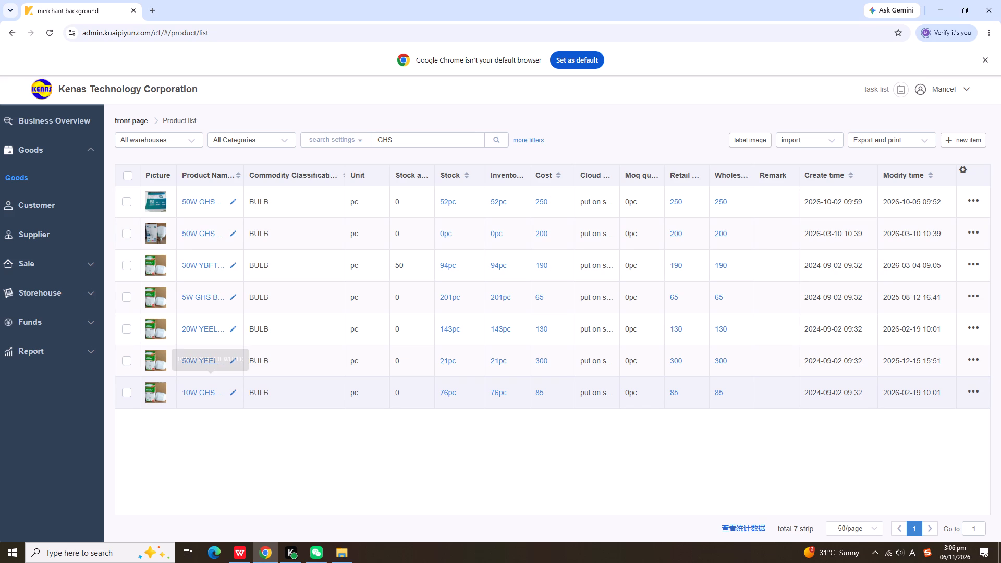
{"action": "left_click", "coordinate": [239, 194]}
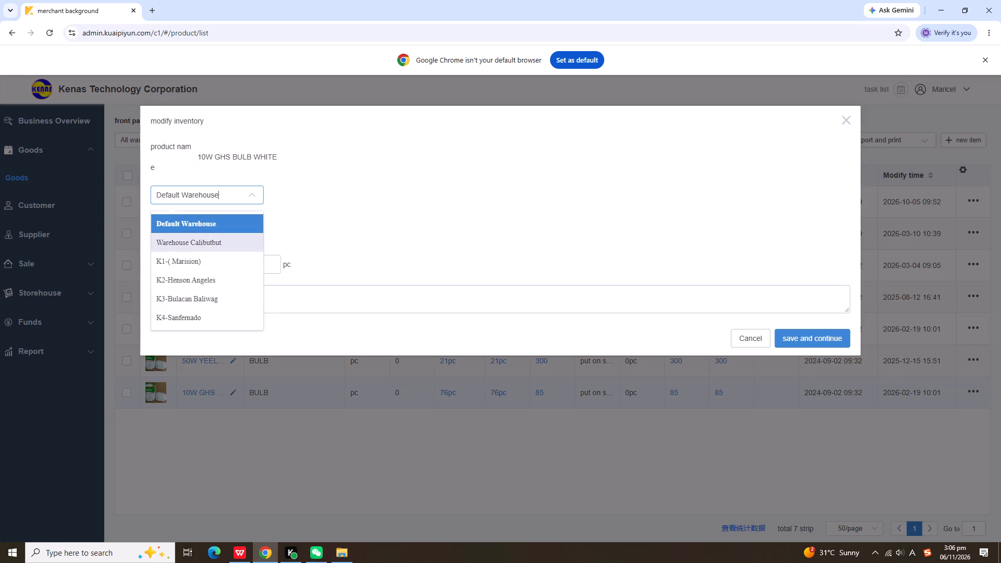
{"action": "left_click", "coordinate": [219, 265]}
{"action": "left_click", "coordinate": [242, 191]}
{"action": "left_click", "coordinate": [227, 280]}
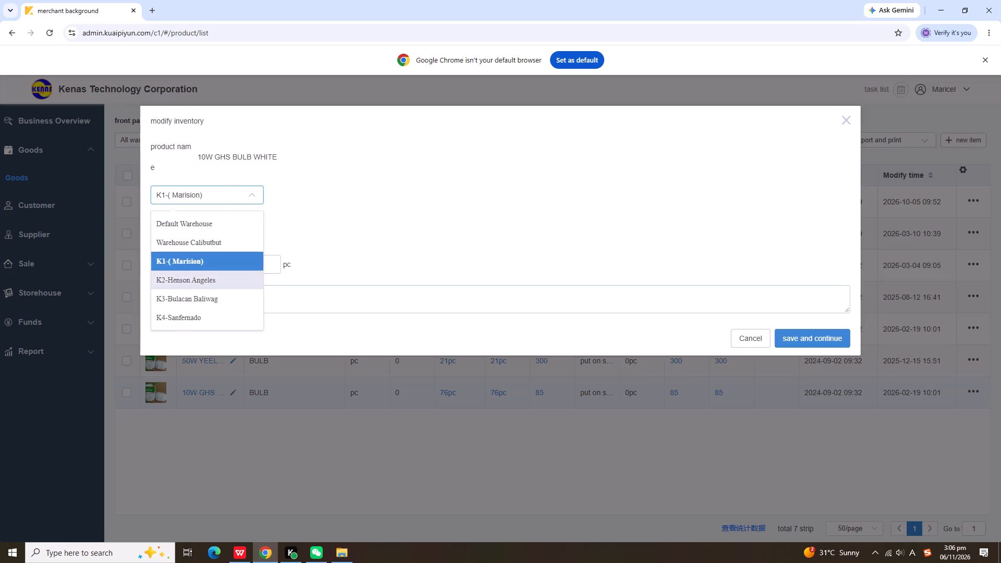
{"action": "left_click", "coordinate": [244, 197]}
{"action": "left_click", "coordinate": [229, 301]}
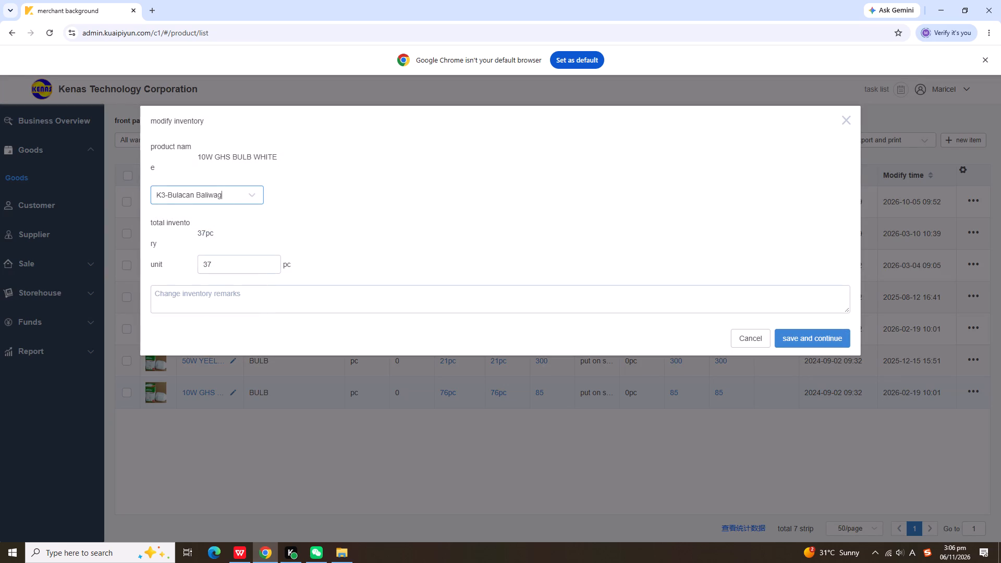
{"action": "left_click", "coordinate": [243, 192]}
{"action": "left_click", "coordinate": [231, 322]}
{"action": "left_click", "coordinate": [845, 119]}
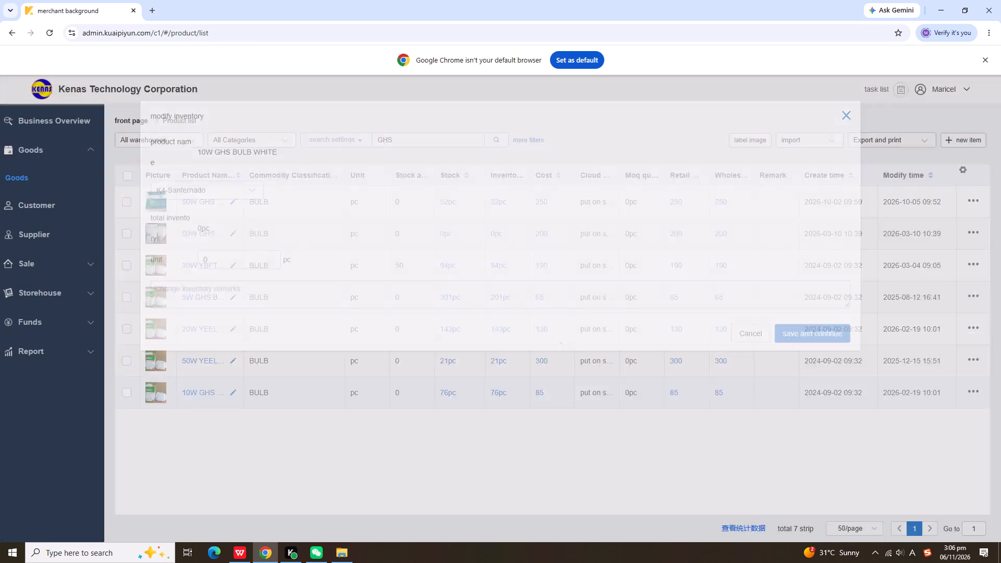
Search the product list for YBFT and check the bulbs' full names and stock.
{"action": "left_click_drag", "start_coordinate": [409, 137], "coordinate": [350, 138]}
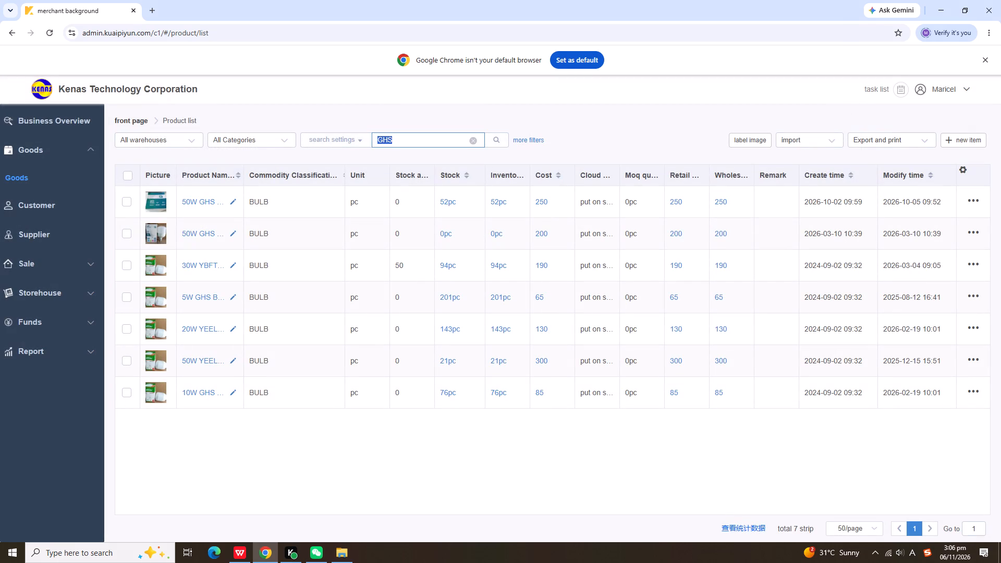
{"action": "key", "text": "y"}
{"action": "type", "text": "BFT"}
{"action": "key", "text": "Return"}
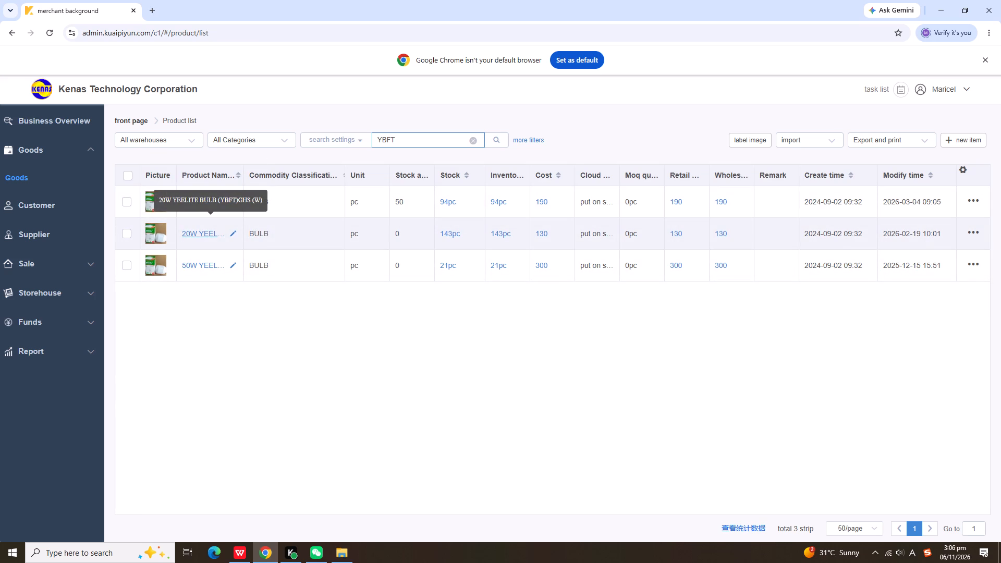
Search the product list for YSBH, check the bulb stock, and clear the search.
{"action": "left_click_drag", "start_coordinate": [408, 142], "coordinate": [361, 148]}
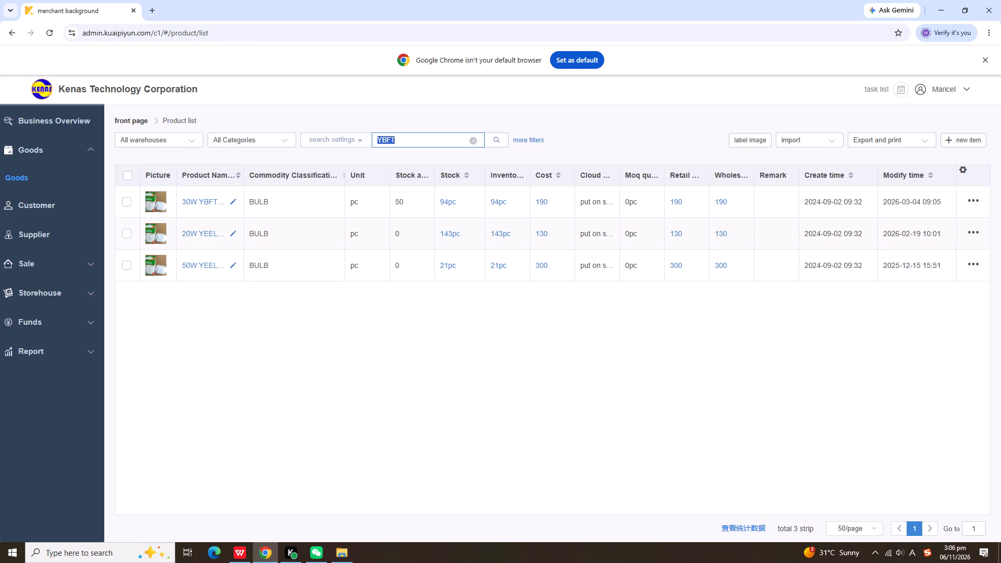
{"action": "type", "text": "YSBH"}
{"action": "key", "text": "Return"}
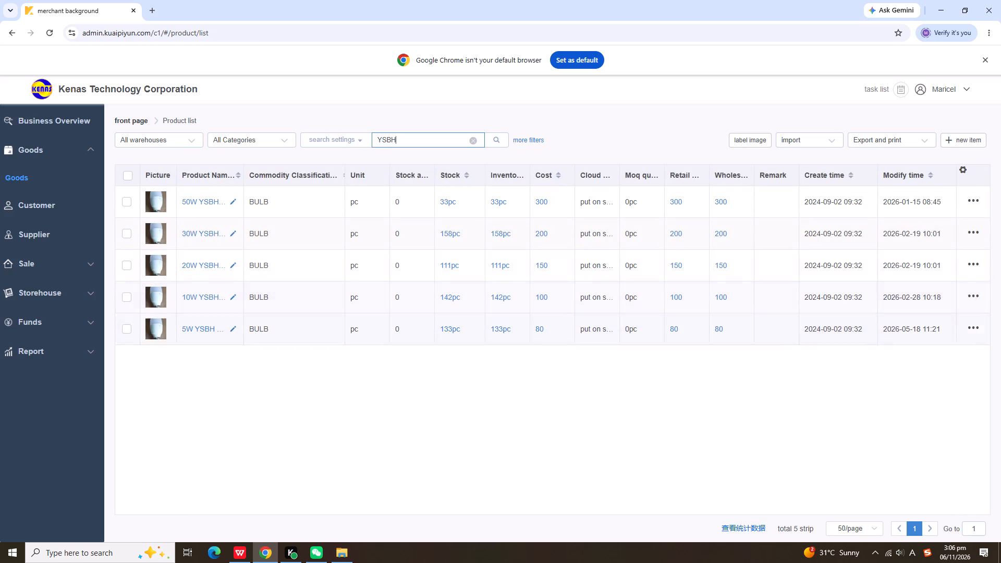
{"action": "left_click", "coordinate": [472, 140]}
In the WPS request sheet, left-align the item description in row 506 and make the row's entries bold through the store column.
{"action": "left_click", "coordinate": [239, 555]}
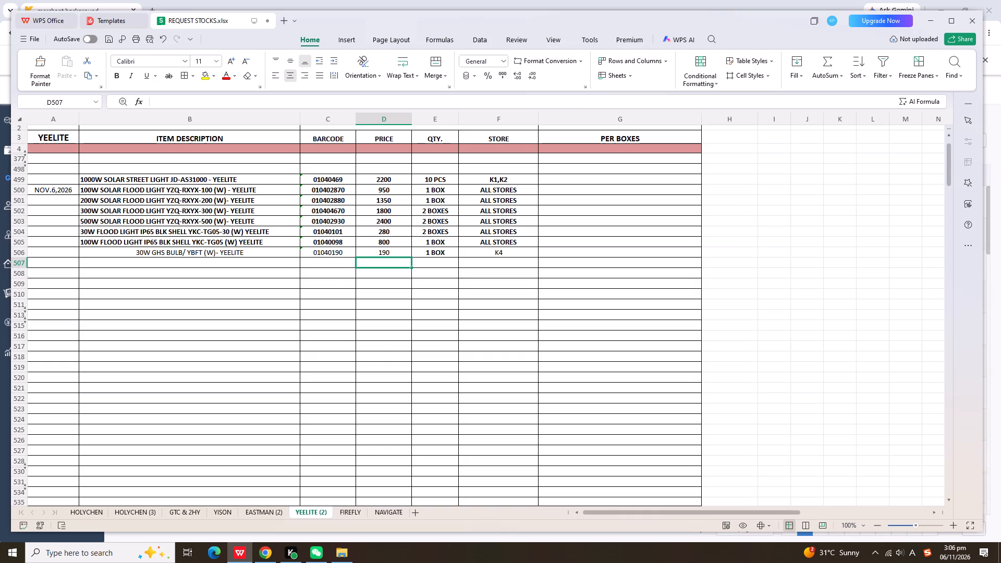
{"action": "left_click", "coordinate": [253, 251]}
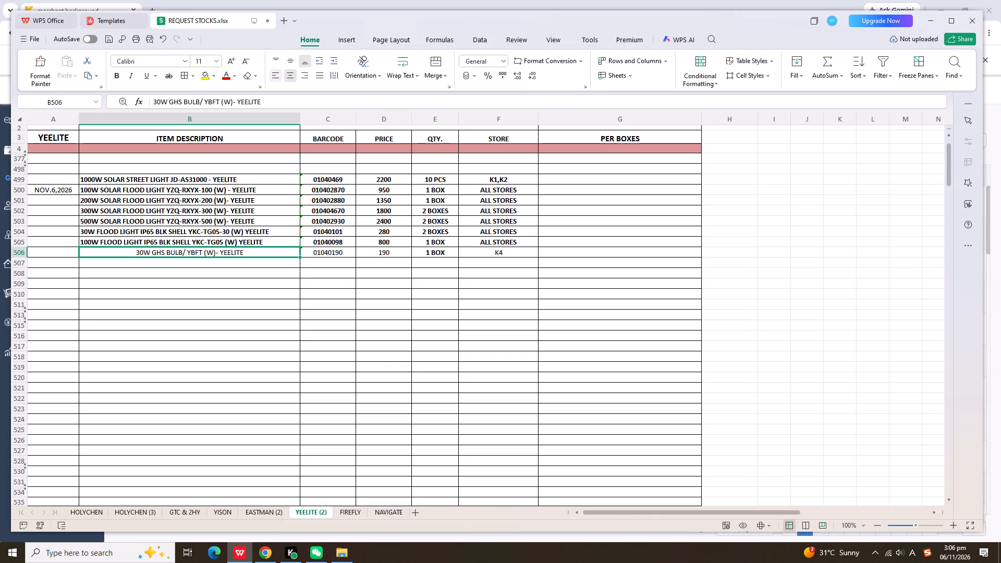
{"action": "left_click", "coordinate": [274, 78]}
{"action": "left_click_drag", "start_coordinate": [270, 253], "coordinate": [494, 253]}
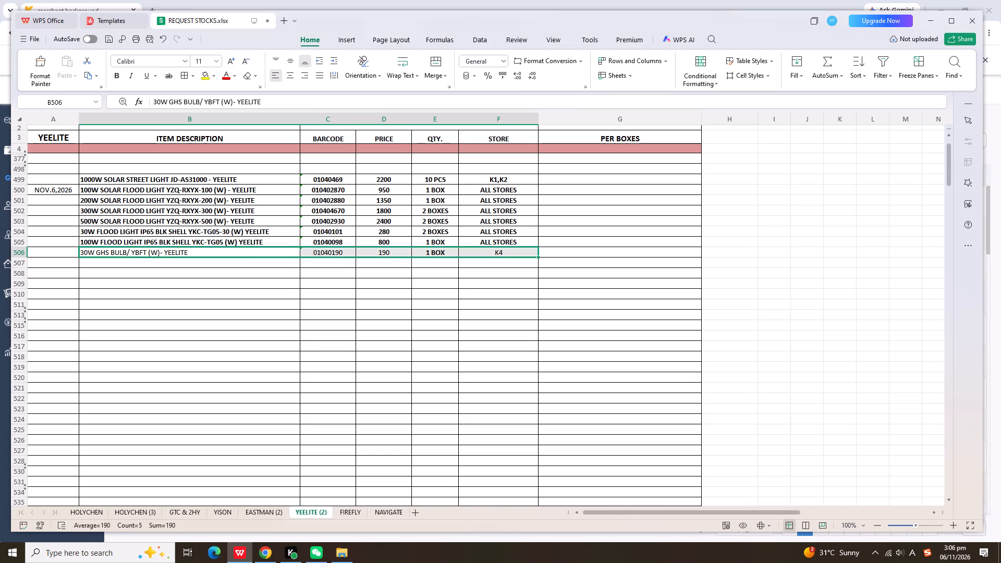
{"action": "left_click", "coordinate": [115, 71]}
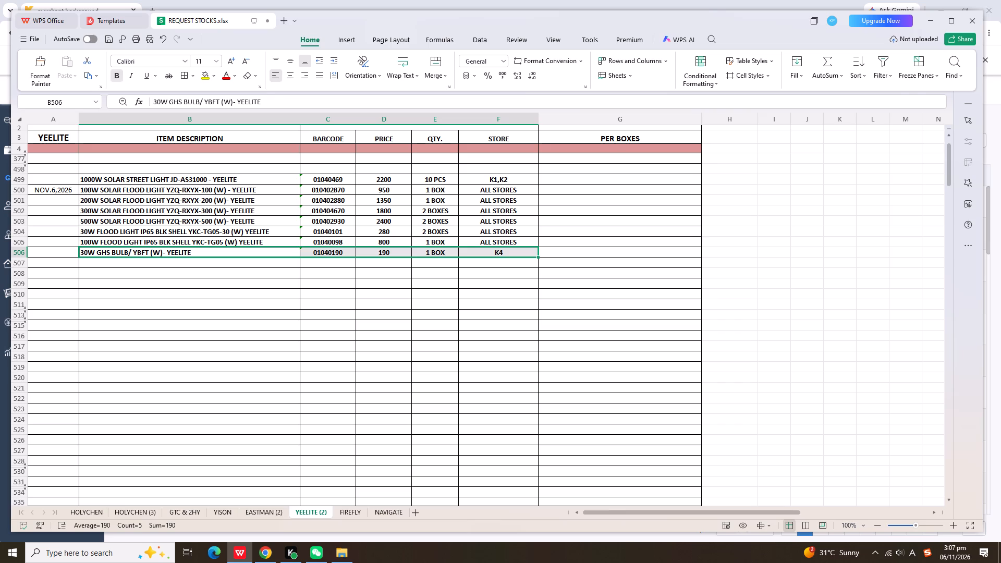
{"action": "left_click", "coordinate": [326, 267]}
Make the NOV.6,2026 date cell bold.
{"action": "left_click", "coordinate": [43, 193]}
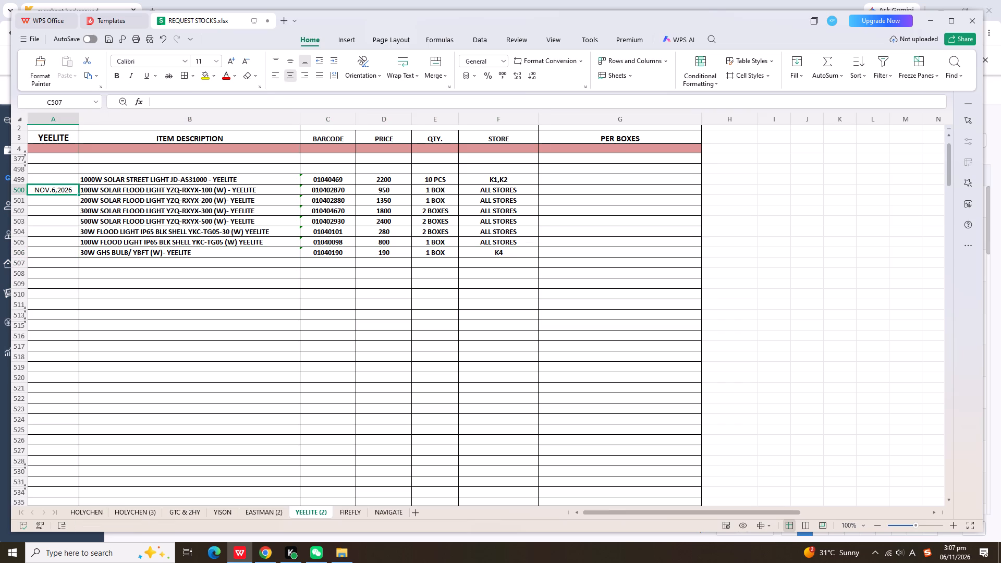
{"action": "left_click", "coordinate": [111, 77]}
{"action": "left_click", "coordinate": [262, 390]}
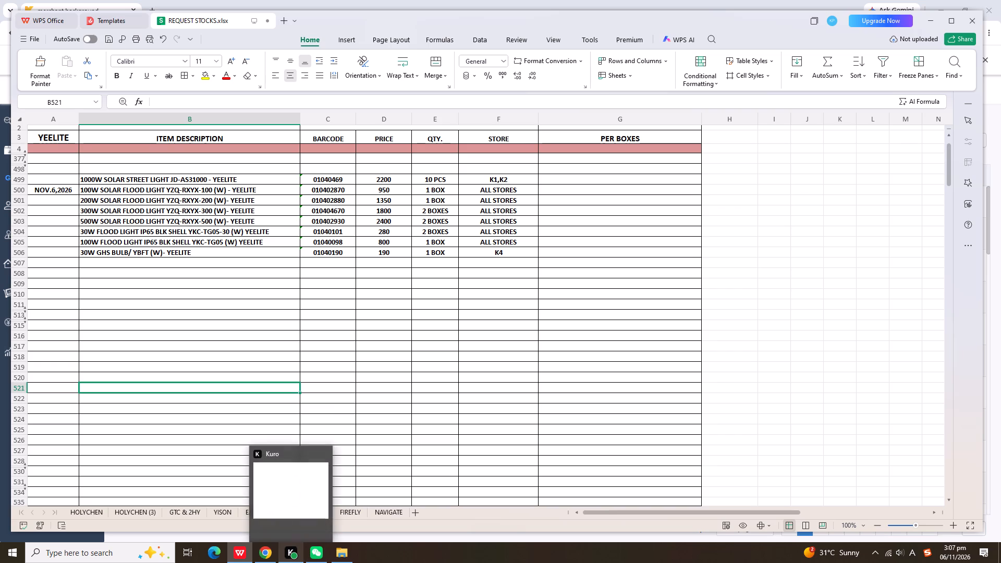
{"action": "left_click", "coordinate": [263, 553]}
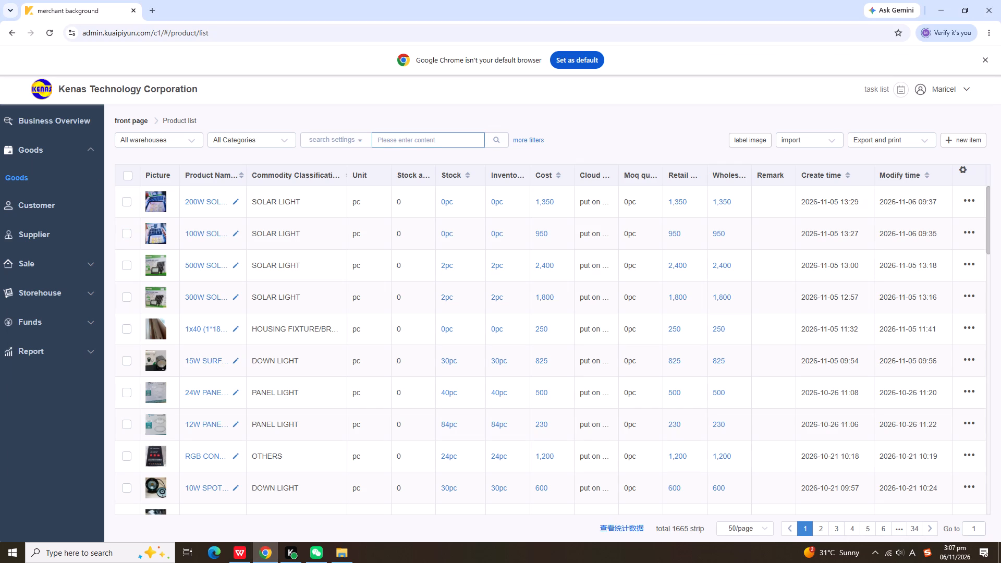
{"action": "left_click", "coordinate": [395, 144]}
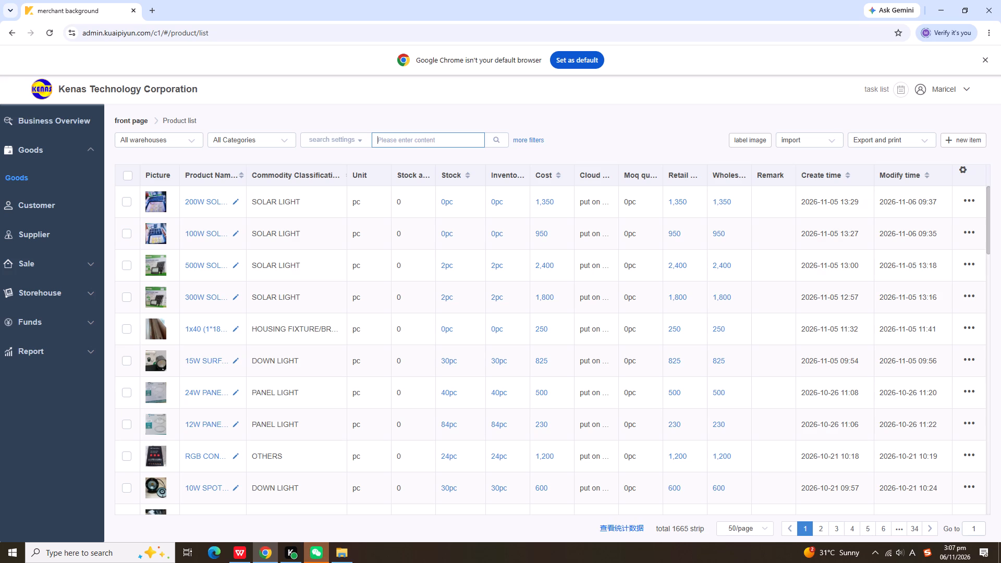
{"action": "left_click", "coordinate": [322, 556]}
{"action": "left_click", "coordinate": [320, 85]}
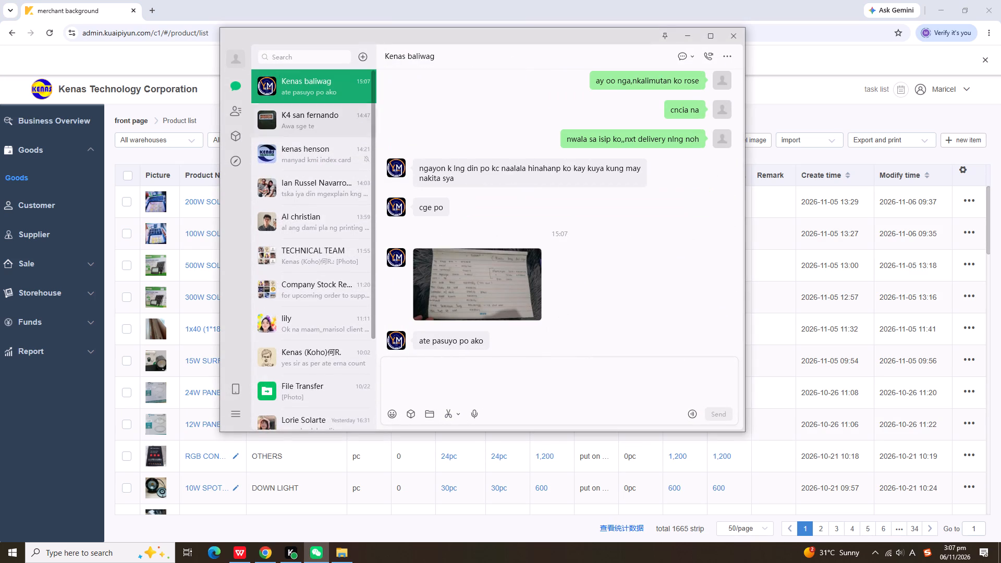
{"action": "left_click", "coordinate": [502, 276]}
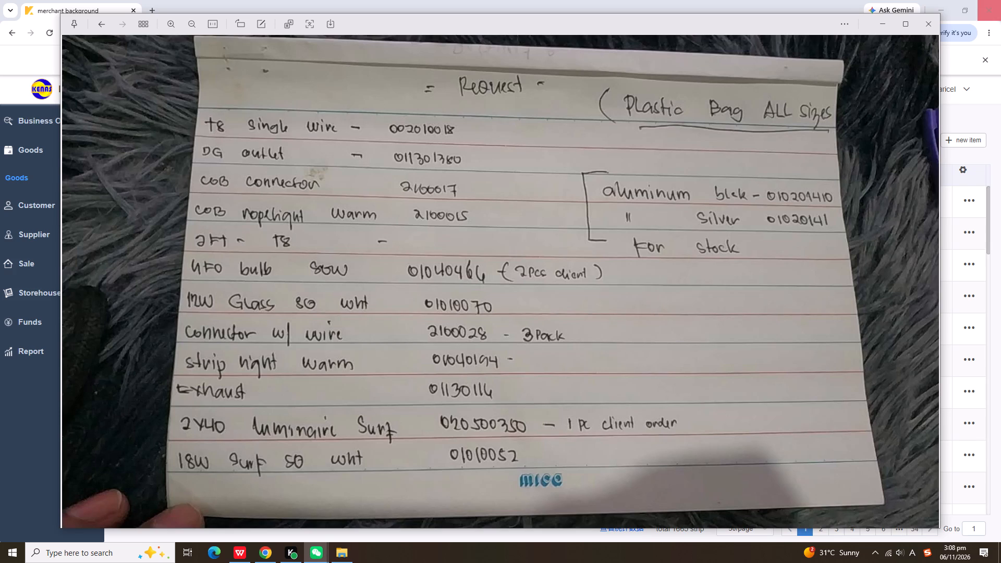
{"action": "left_click", "coordinate": [885, 19]}
{"action": "left_click", "coordinate": [428, 378]}
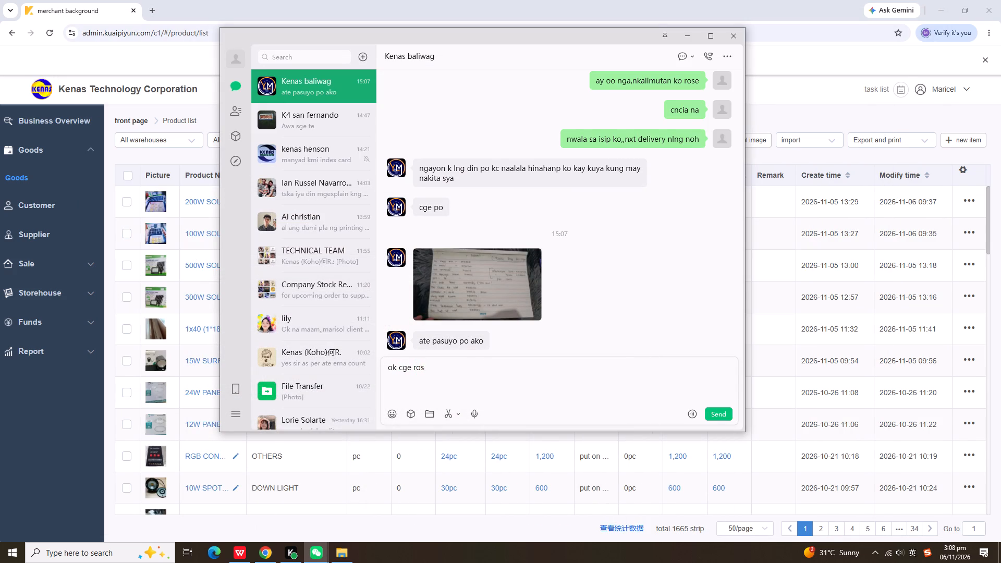
{"action": "key", "text": "Return"}
{"action": "type", "text": "di ko na kakalimutan plastic bags o"}
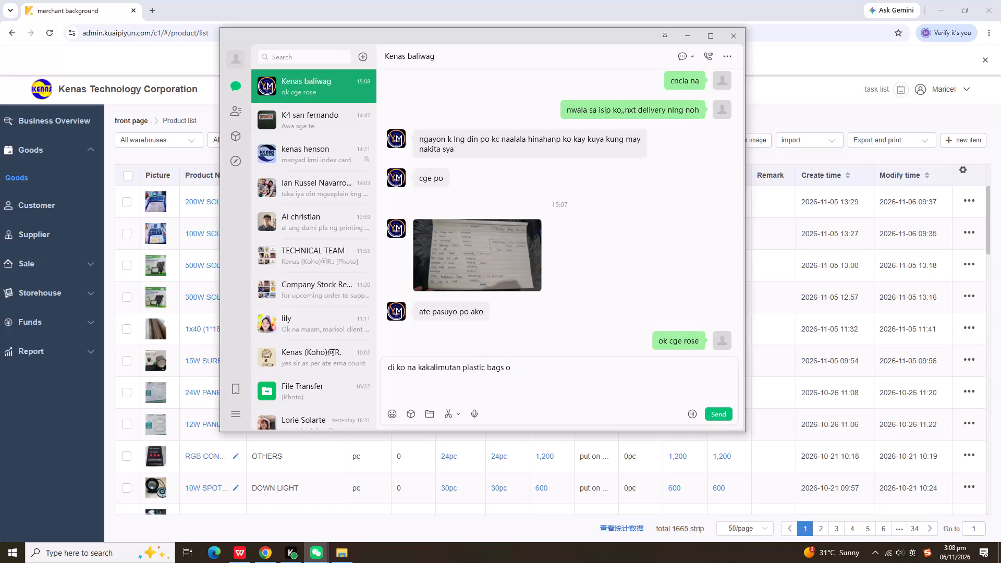
{"action": "key", "text": "BackSpace"}
{"action": "type", "text": "mo,hehehhe"}
{"action": "key", "text": "Return"}
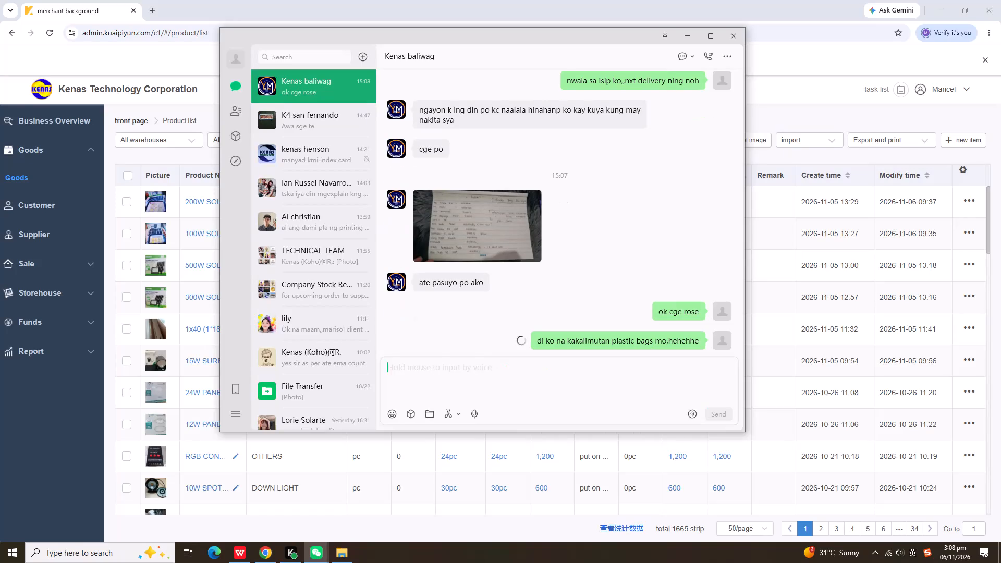
{"action": "left_click", "coordinate": [503, 253]}
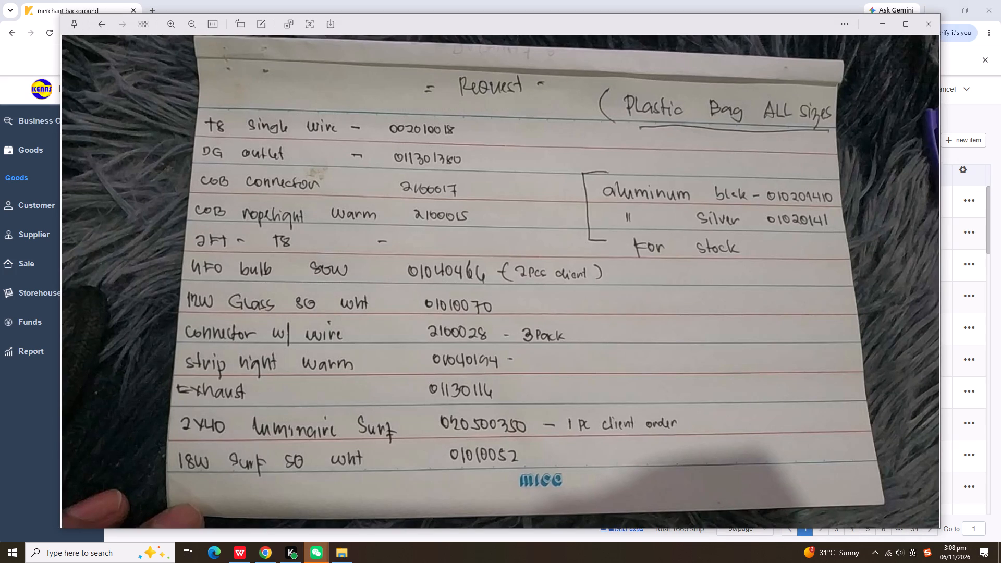
{"action": "left_click", "coordinate": [312, 547]}
{"action": "left_click", "coordinate": [280, 504]}
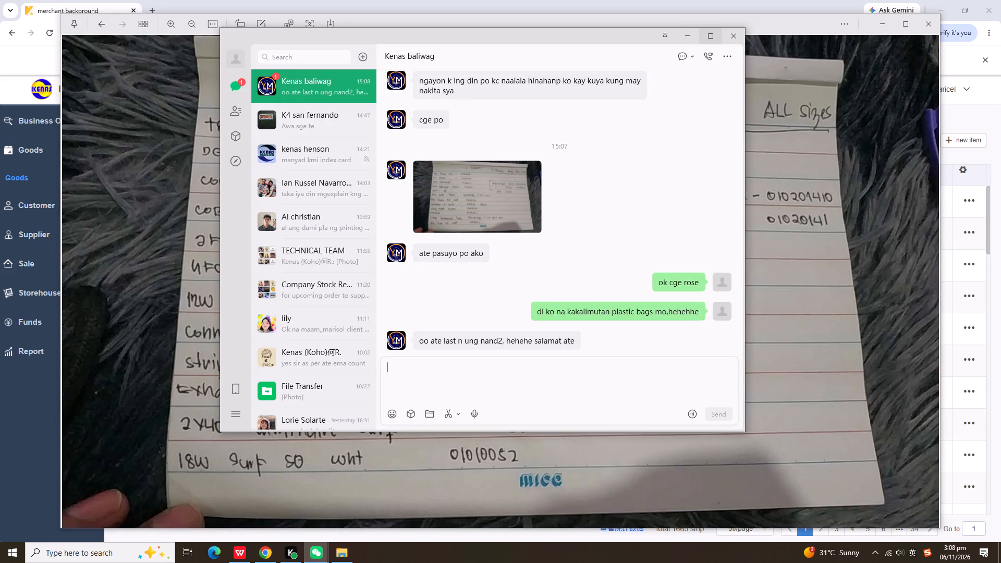
{"action": "left_click", "coordinate": [691, 36]}
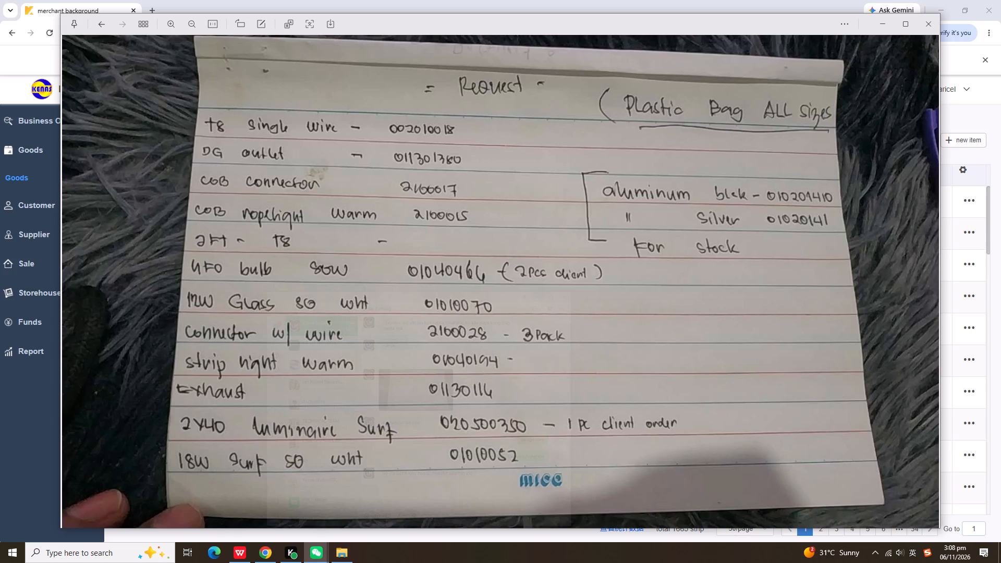
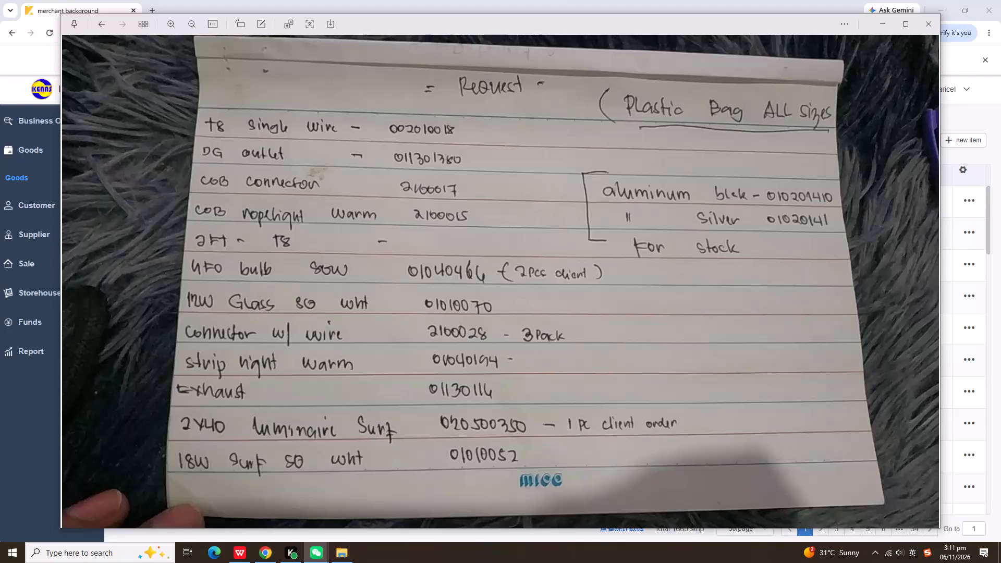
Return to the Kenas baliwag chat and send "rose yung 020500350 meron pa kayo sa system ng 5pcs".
{"action": "left_click", "coordinate": [881, 31]}
{"action": "left_click", "coordinate": [318, 558]}
{"action": "left_click", "coordinate": [266, 518]}
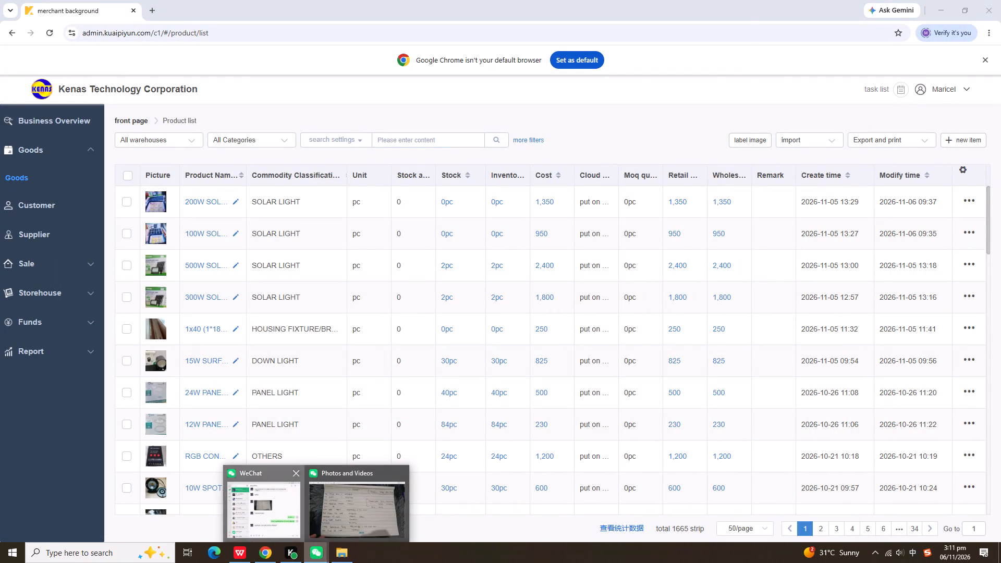
{"action": "left_click", "coordinate": [431, 386]}
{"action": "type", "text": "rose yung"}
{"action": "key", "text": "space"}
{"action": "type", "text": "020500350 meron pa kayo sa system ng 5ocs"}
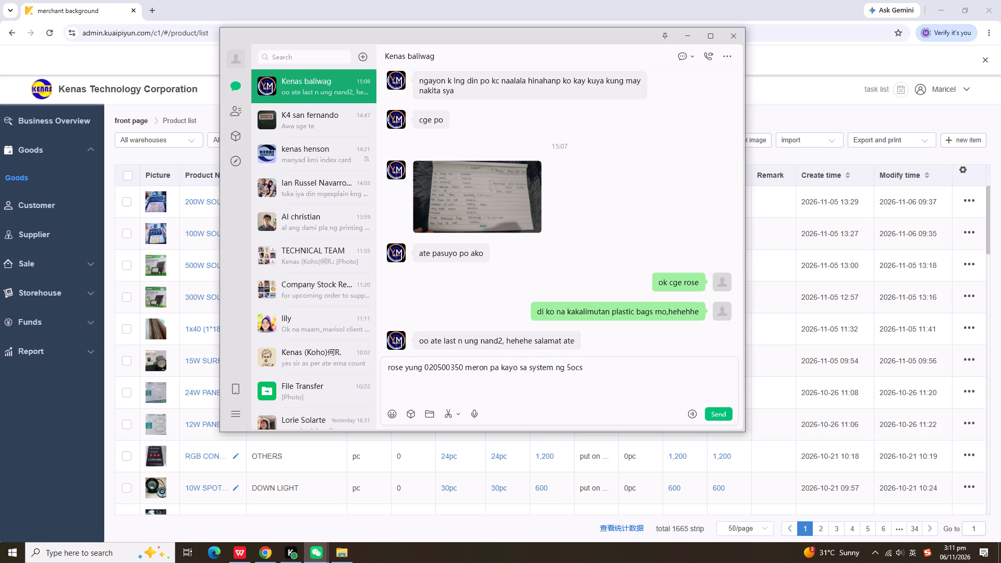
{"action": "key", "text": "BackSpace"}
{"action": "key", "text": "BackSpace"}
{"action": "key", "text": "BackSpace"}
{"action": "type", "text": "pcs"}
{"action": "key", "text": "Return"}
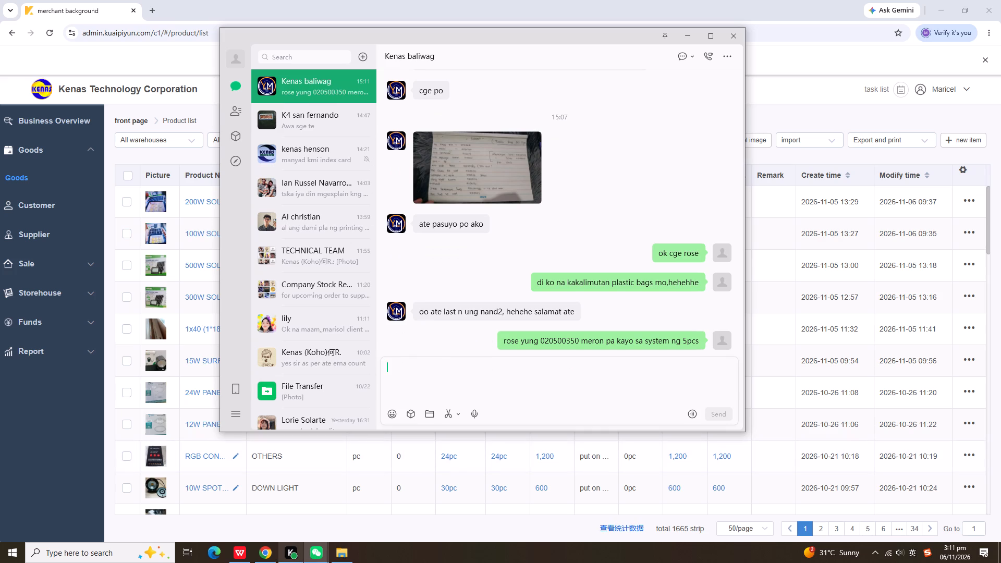
Bring the handwritten request photo back up to check the requested items.
{"action": "left_click", "coordinate": [313, 553]}
{"action": "left_click", "coordinate": [346, 530]}
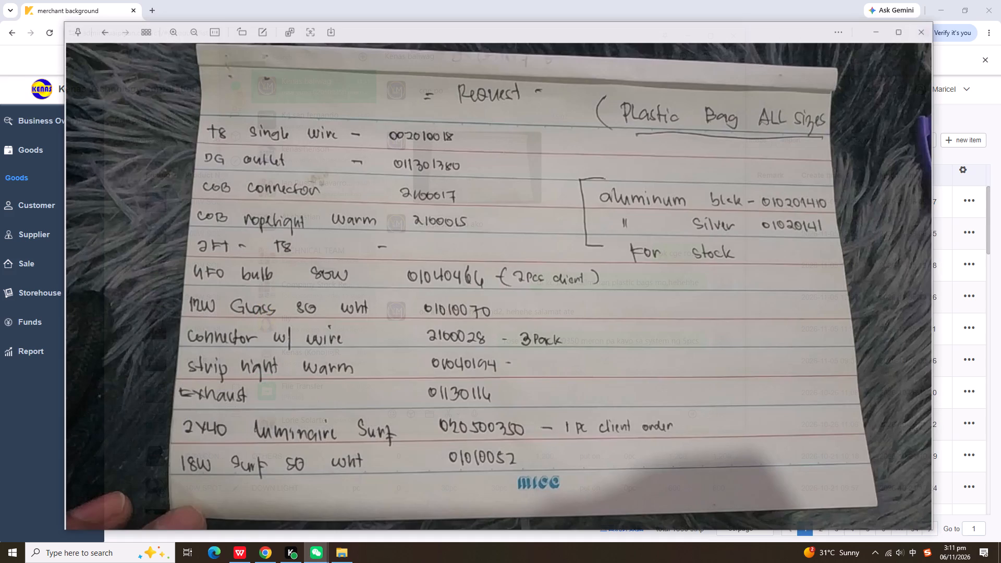
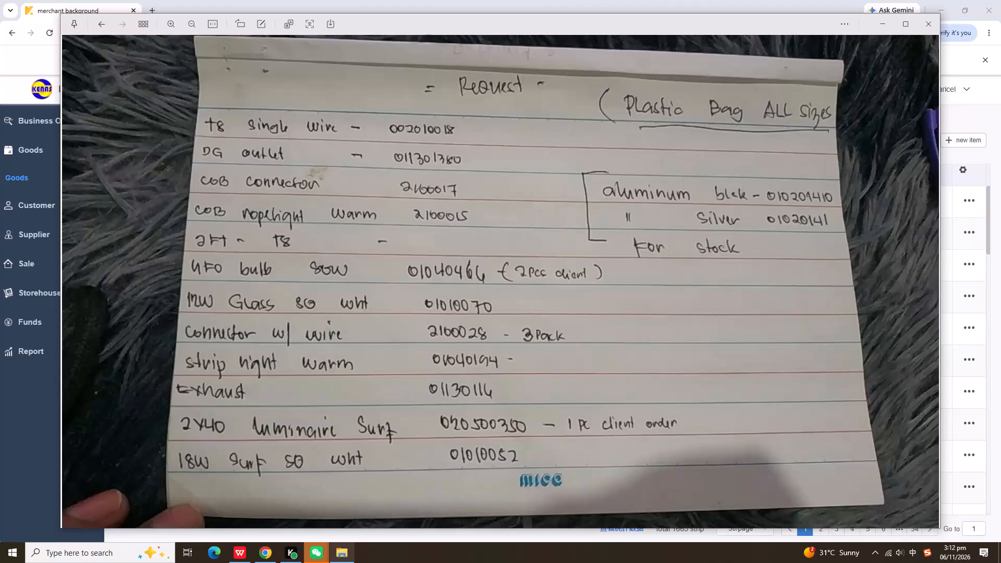
Return to the Kenas baliwag chat and reply "ah okei cge" to the store's latest message.
{"action": "left_click", "coordinate": [306, 553]}
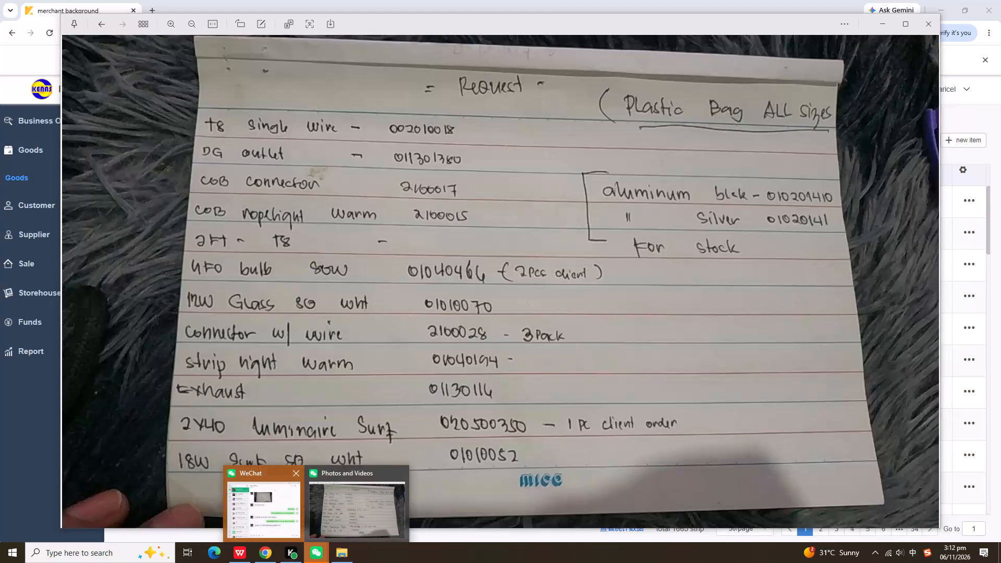
{"action": "left_click", "coordinate": [287, 512]}
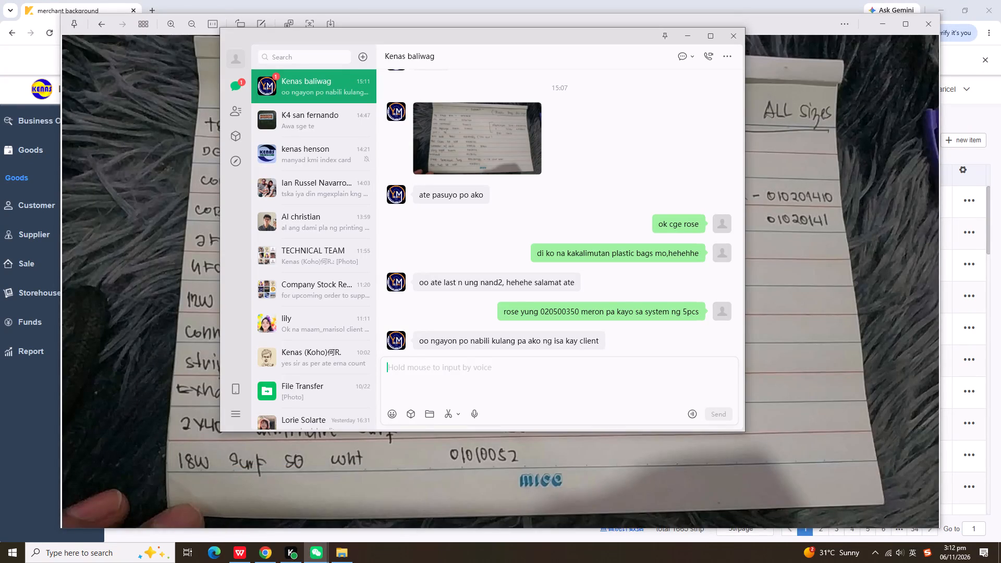
{"action": "left_click", "coordinate": [425, 373]}
{"action": "type", "text": "ah okei cge"}
{"action": "key", "text": "Return"}
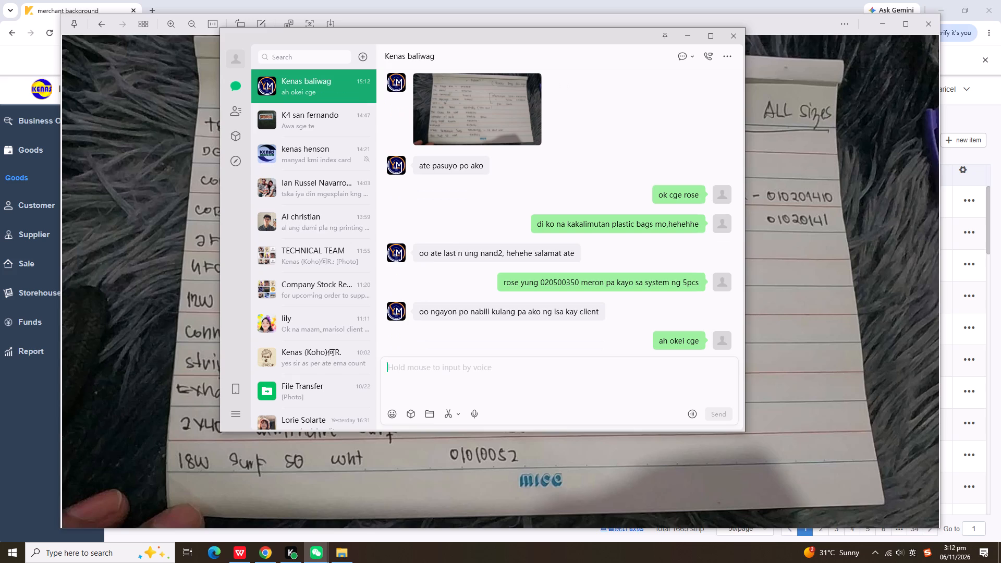
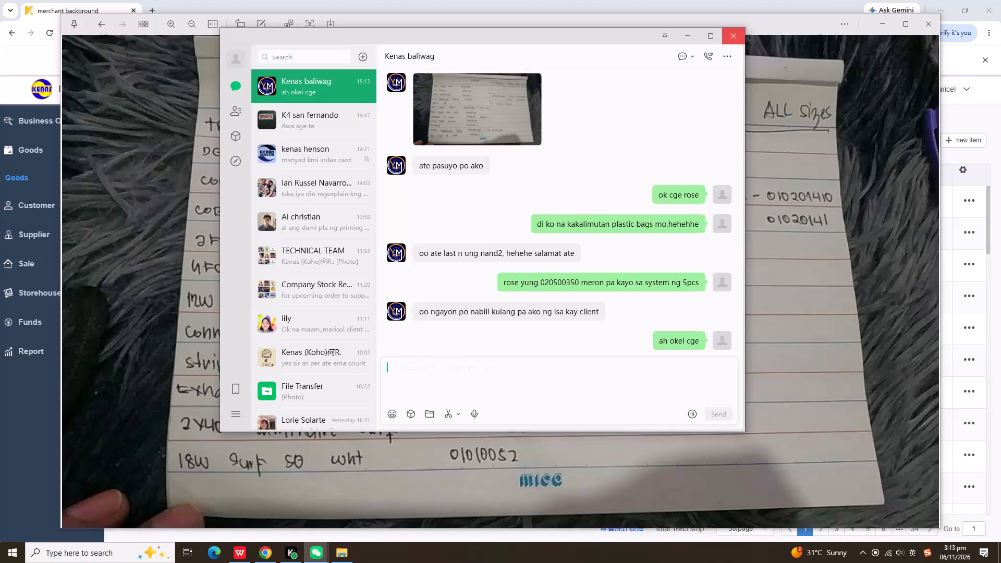
{"action": "left_click", "coordinate": [685, 38]}
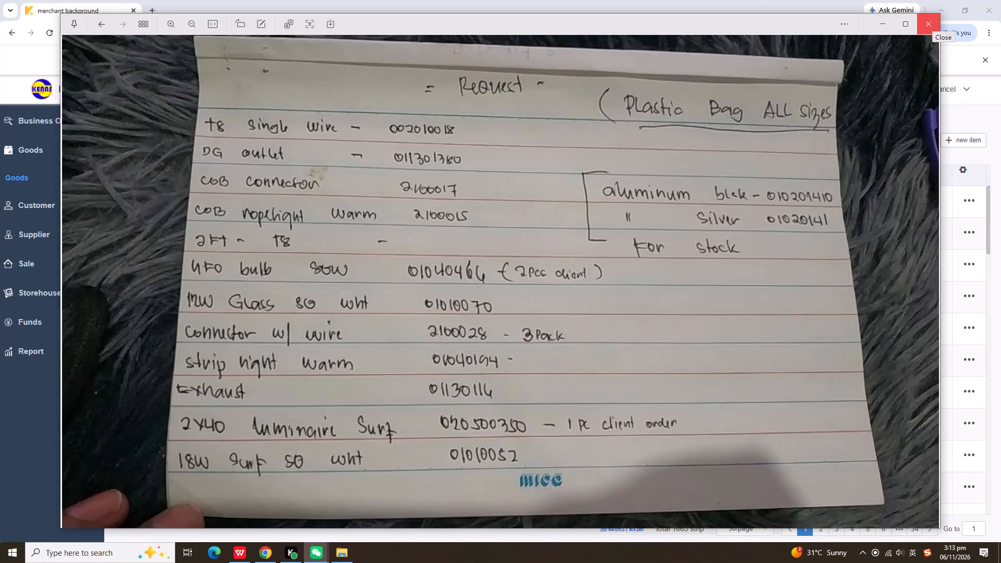
{"action": "left_click", "coordinate": [927, 26]}
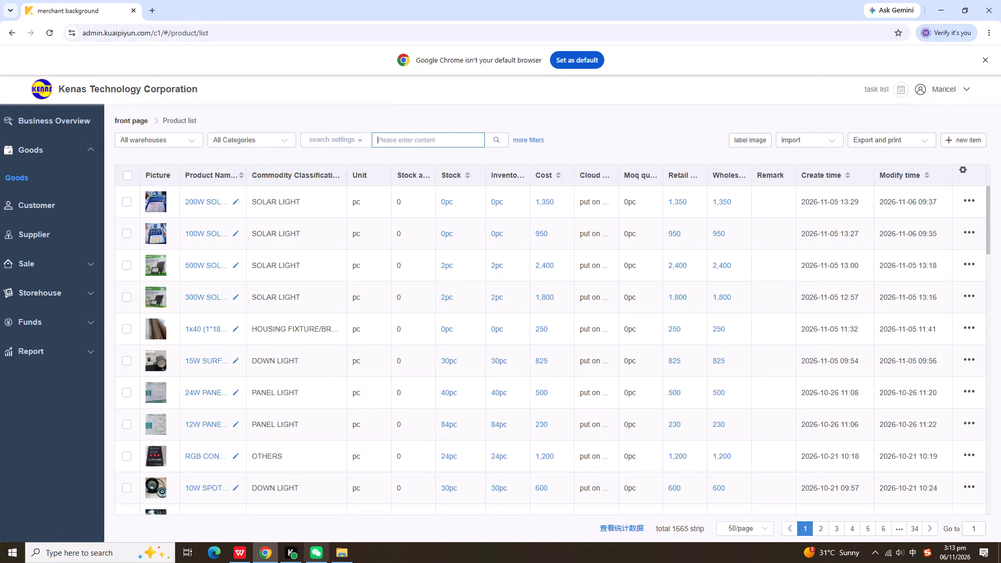
{"action": "left_click", "coordinate": [320, 552]}
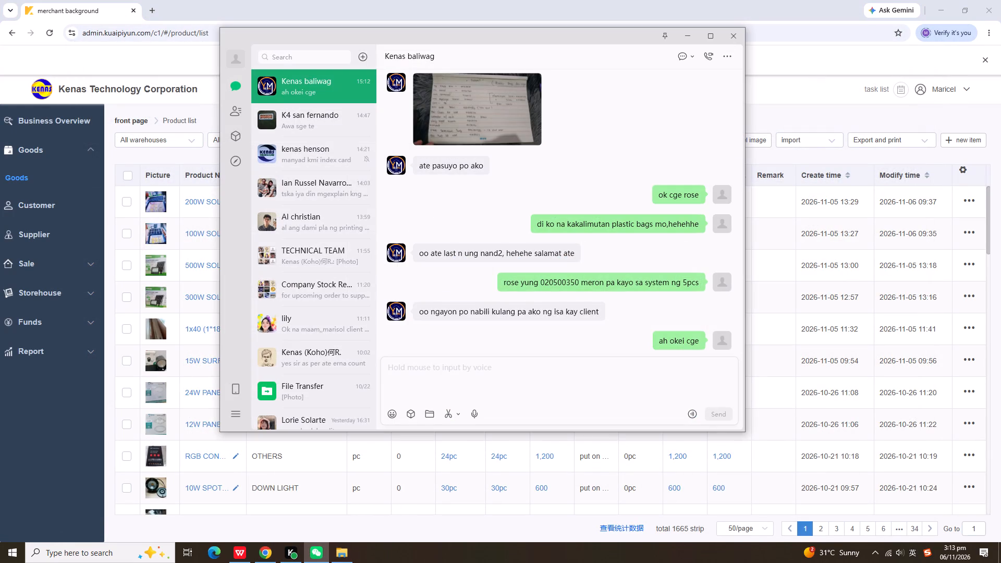
{"action": "left_click", "coordinate": [446, 373]}
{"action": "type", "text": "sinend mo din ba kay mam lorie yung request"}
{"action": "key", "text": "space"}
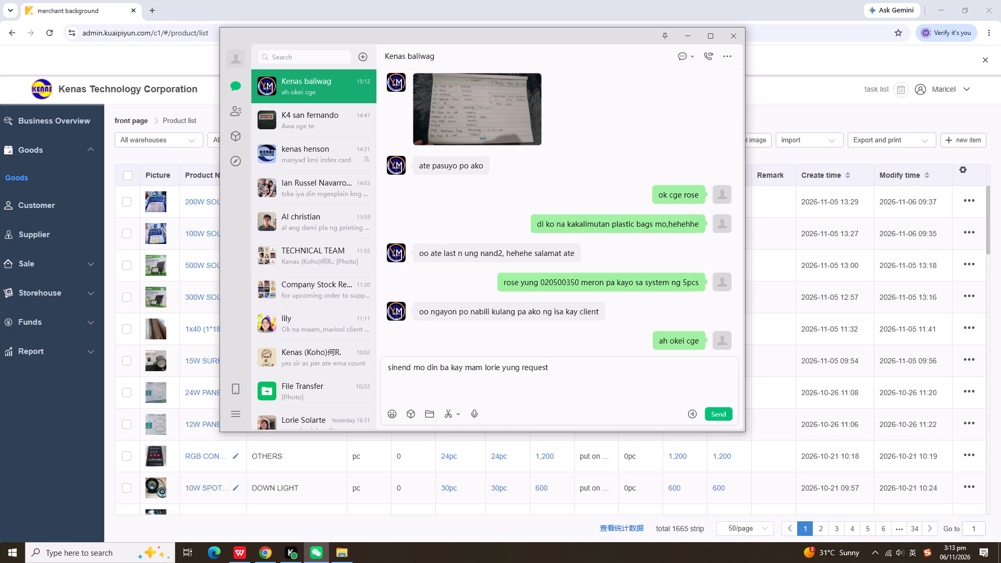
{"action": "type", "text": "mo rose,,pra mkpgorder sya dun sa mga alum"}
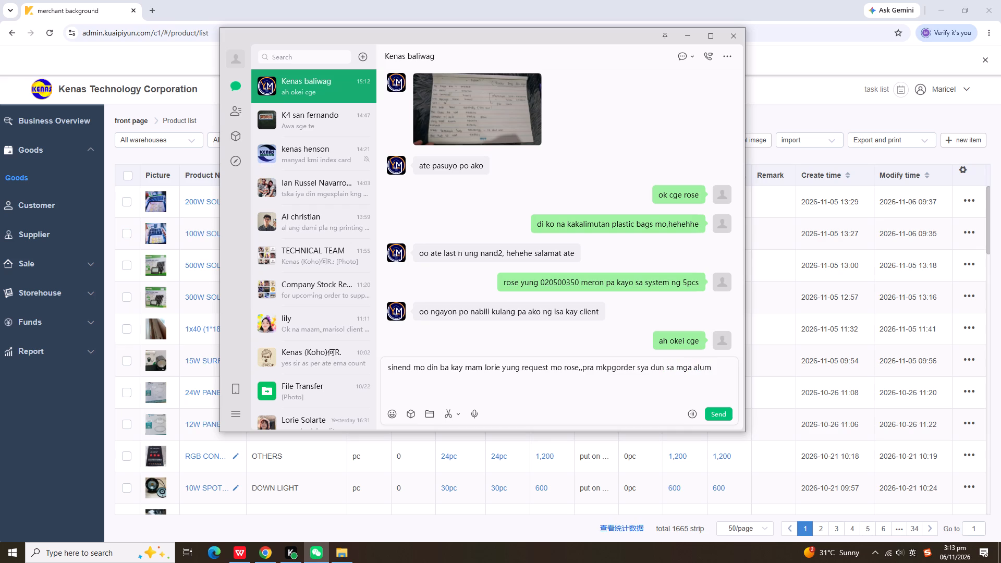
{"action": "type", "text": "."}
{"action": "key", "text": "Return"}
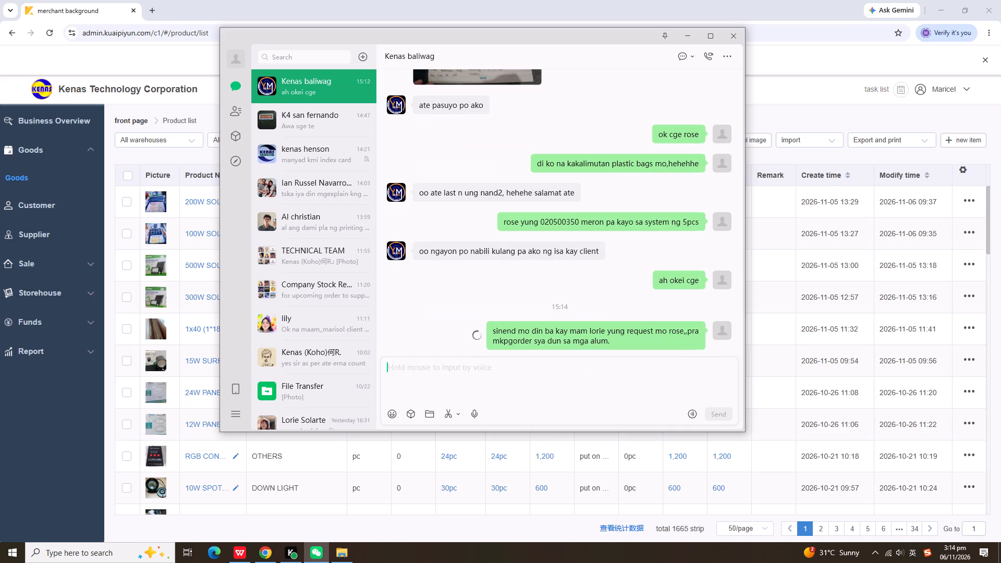
In REQUEST STOCKS.xlsx, add barcode 01130116 with description EXHAUST FAN CEILING 10W FEFC13/10W - FIREFLY to row 135 of the FIREFLY sheet.
{"action": "left_click", "coordinate": [689, 38]}
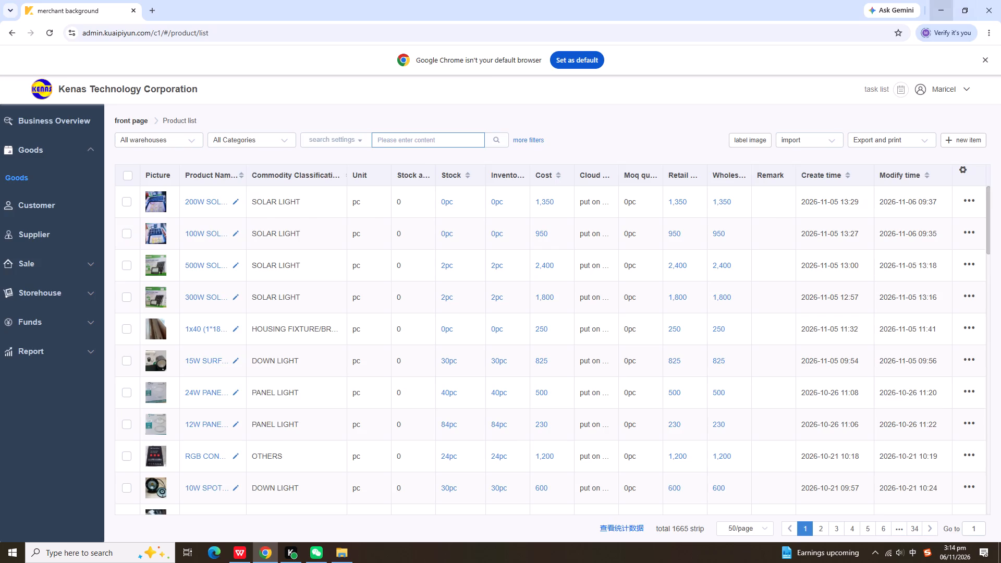
{"action": "left_click", "coordinate": [942, 8]}
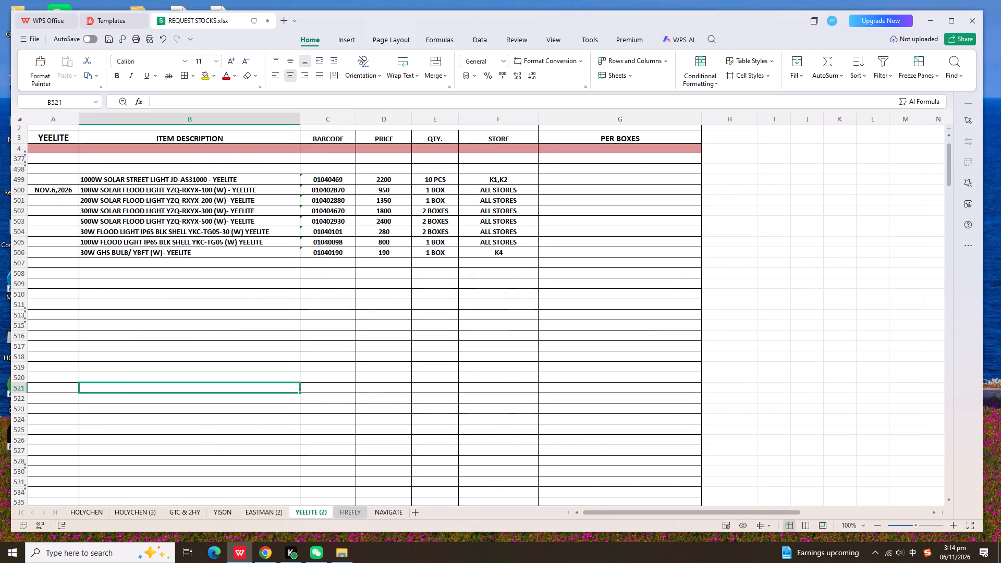
{"action": "left_click", "coordinate": [356, 511]}
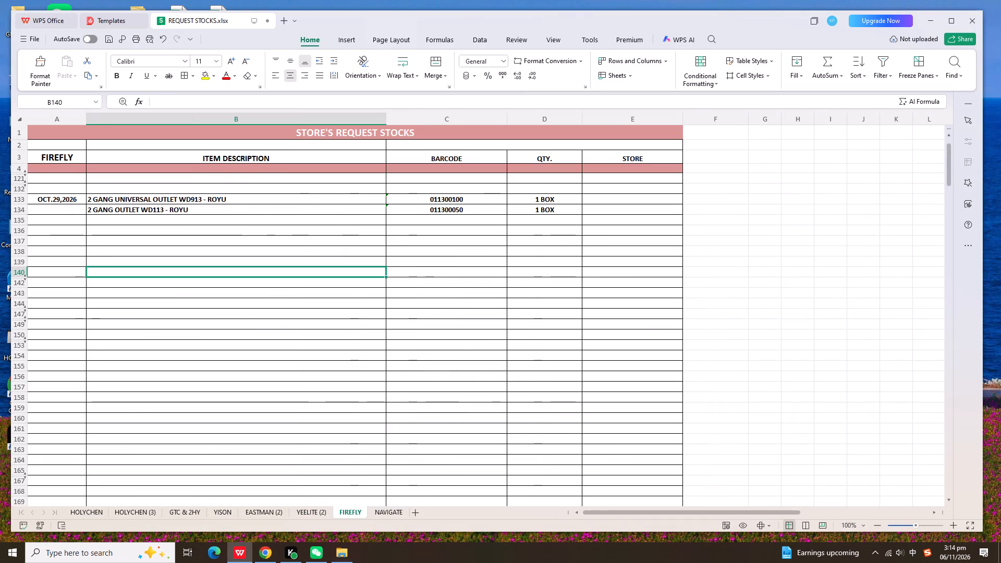
{"action": "left_click", "coordinate": [471, 222]}
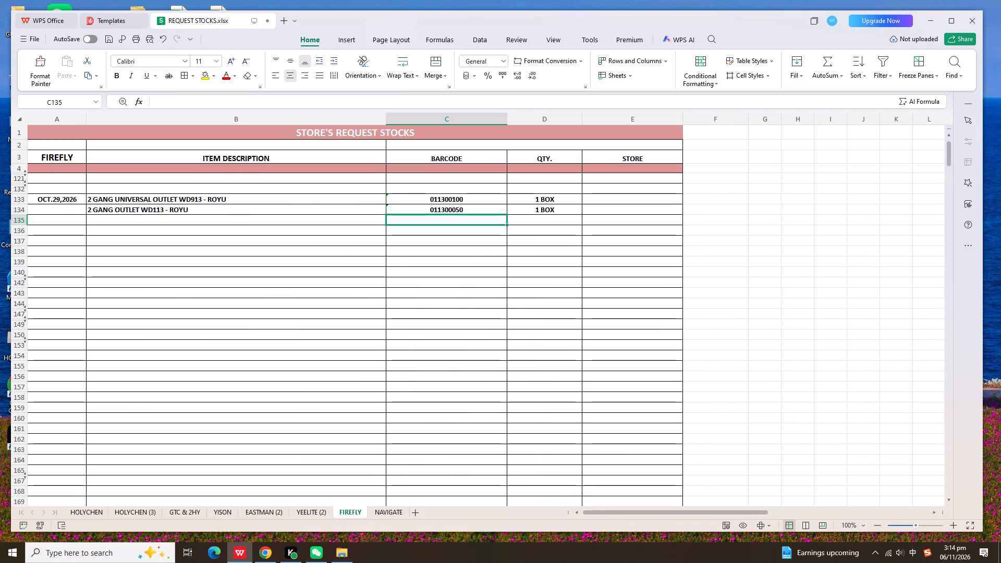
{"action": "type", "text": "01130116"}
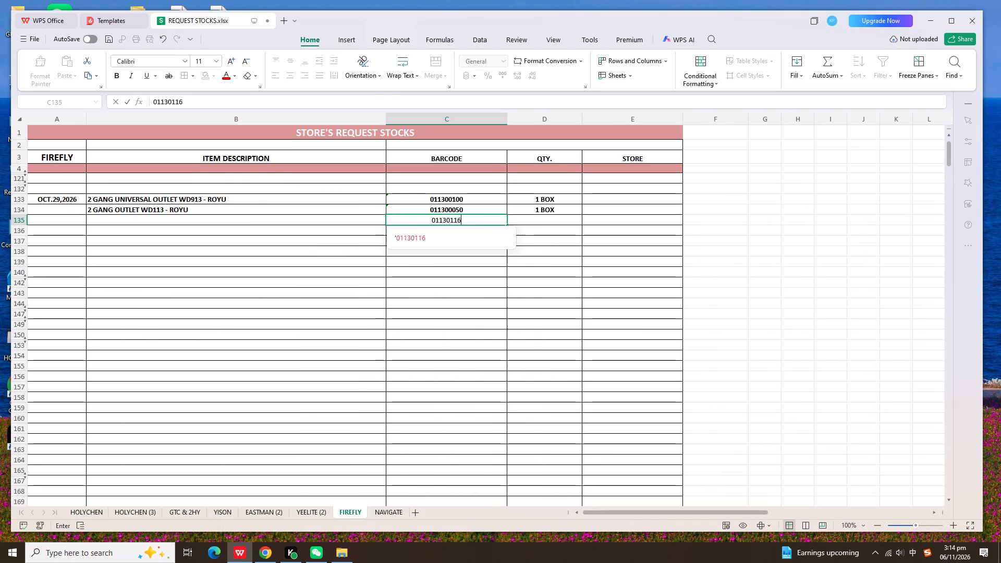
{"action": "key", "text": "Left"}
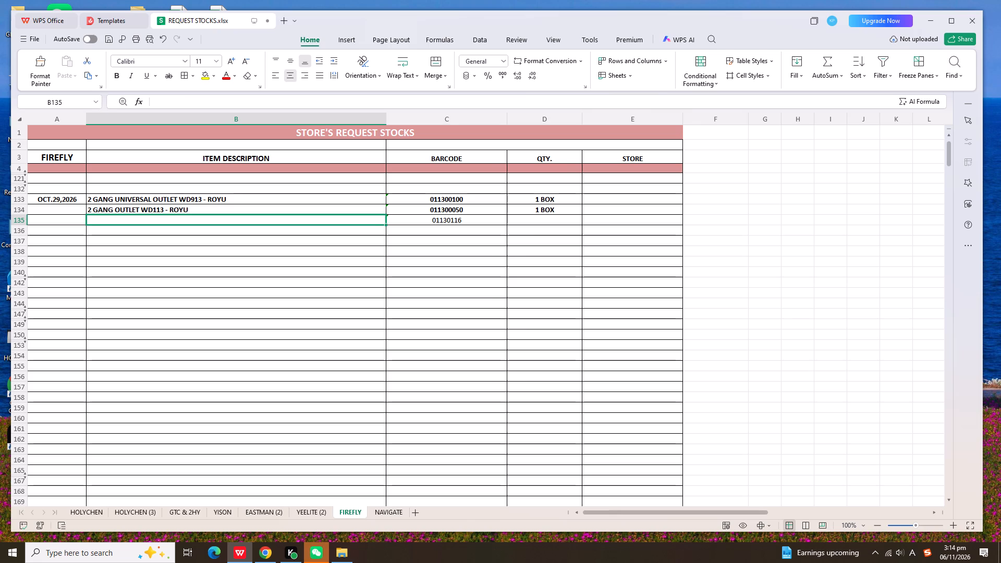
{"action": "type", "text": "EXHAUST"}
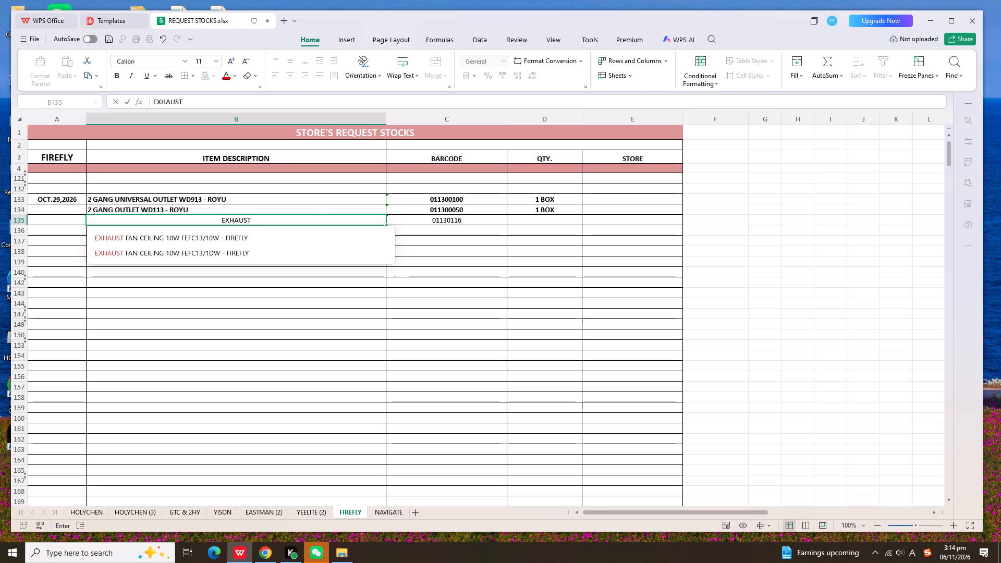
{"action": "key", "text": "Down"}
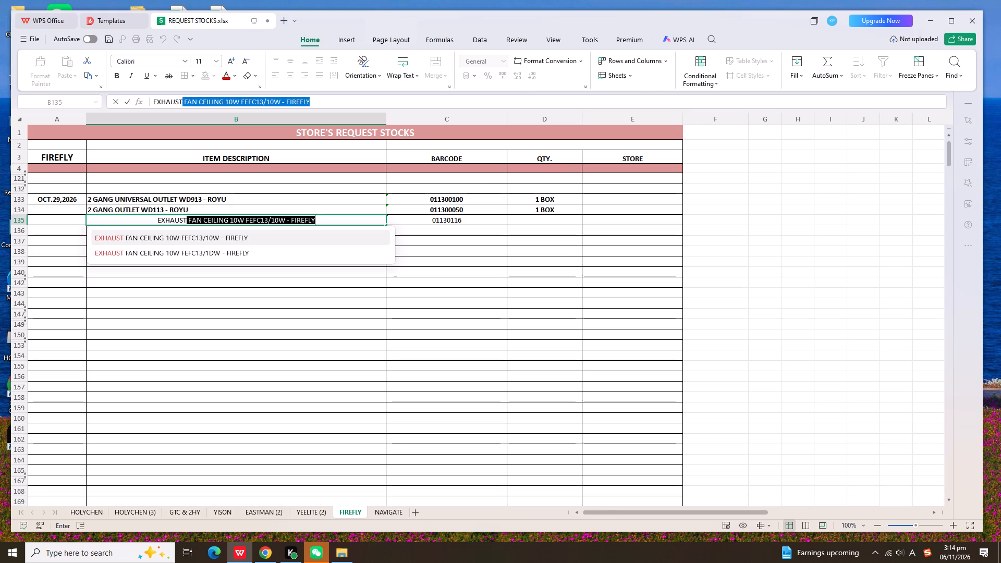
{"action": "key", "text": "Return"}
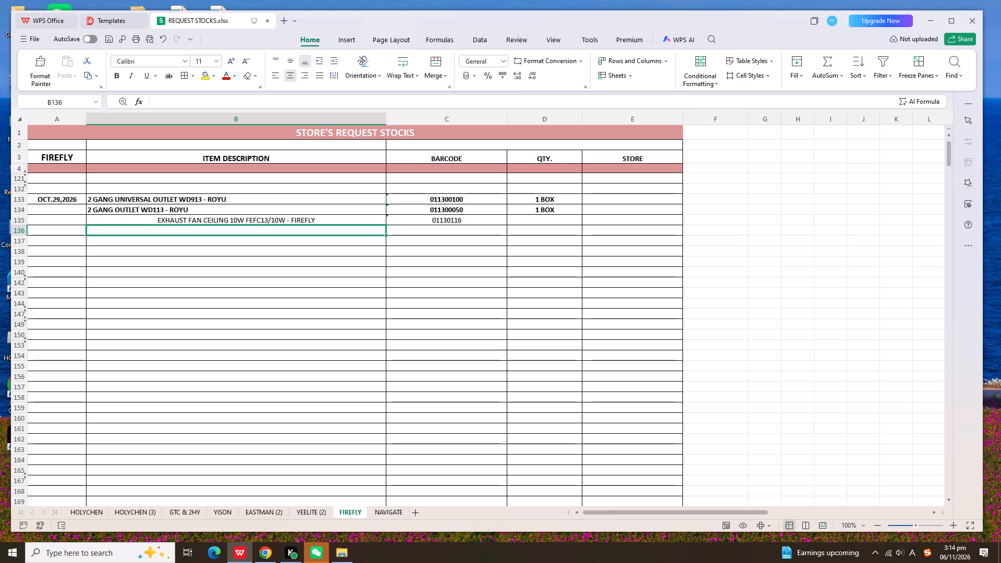
Set the exhaust fan row's quantity to 2 BOXES and its store to ALL STORES.
{"action": "left_click", "coordinate": [544, 223]}
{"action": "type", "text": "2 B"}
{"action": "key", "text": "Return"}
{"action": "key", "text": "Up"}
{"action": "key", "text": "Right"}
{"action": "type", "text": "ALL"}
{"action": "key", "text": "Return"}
Enter ALL STORES as the store for both ROYU outlet rows, 133 and 134.
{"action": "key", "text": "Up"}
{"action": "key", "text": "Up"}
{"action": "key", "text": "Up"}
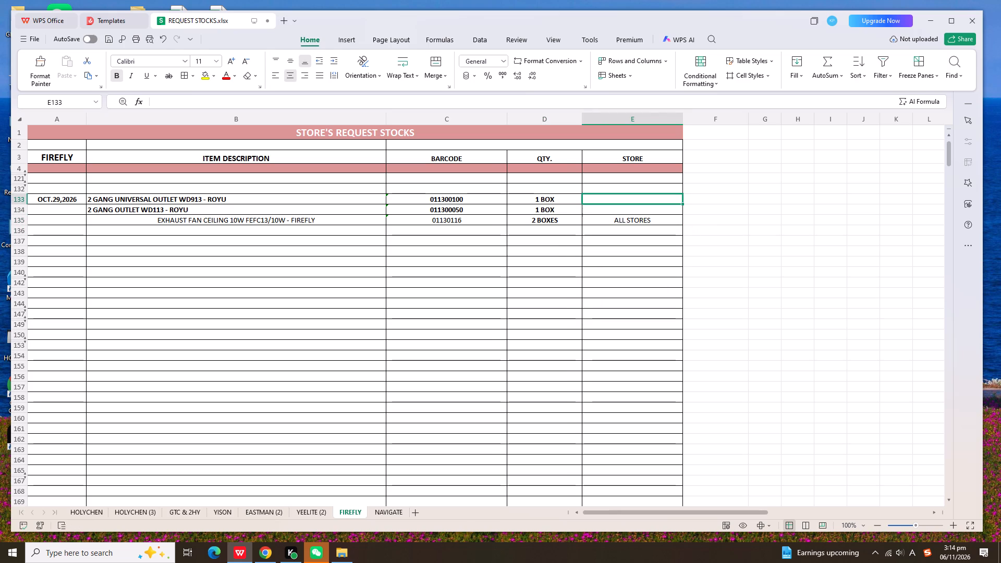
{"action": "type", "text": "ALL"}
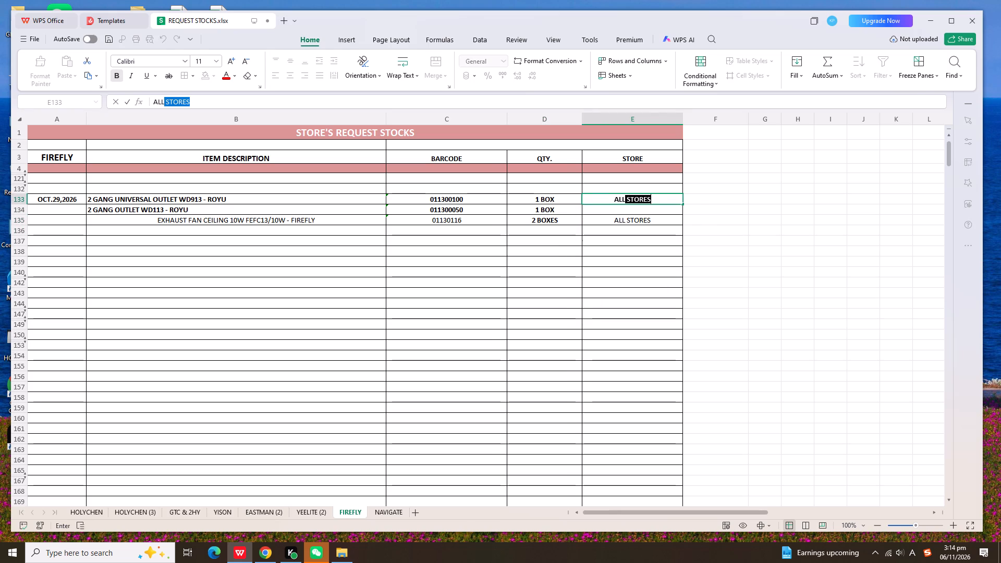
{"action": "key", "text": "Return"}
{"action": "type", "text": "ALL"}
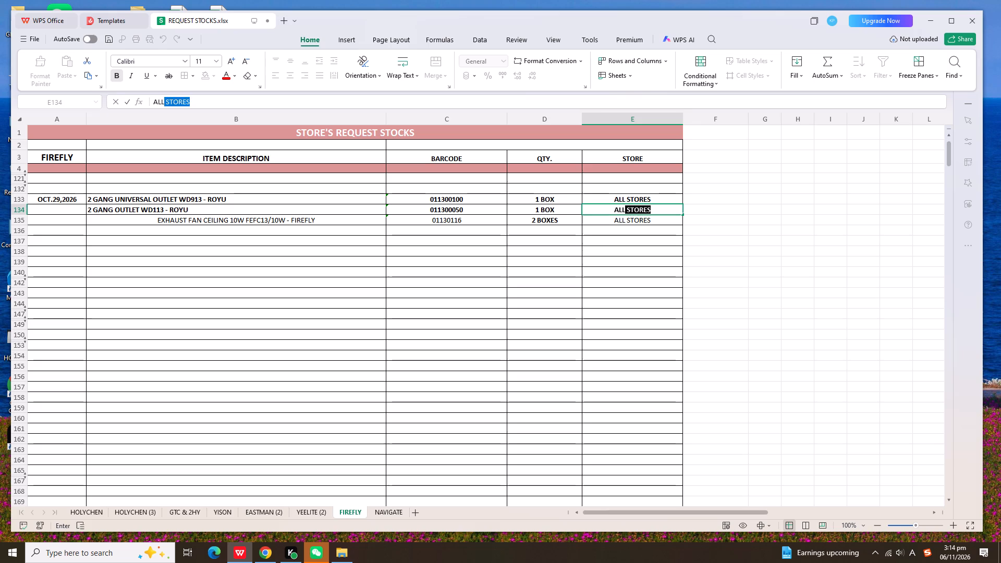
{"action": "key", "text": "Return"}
Left-align the exhaust fan description and make its row bold from description through store.
{"action": "left_click", "coordinate": [332, 222]}
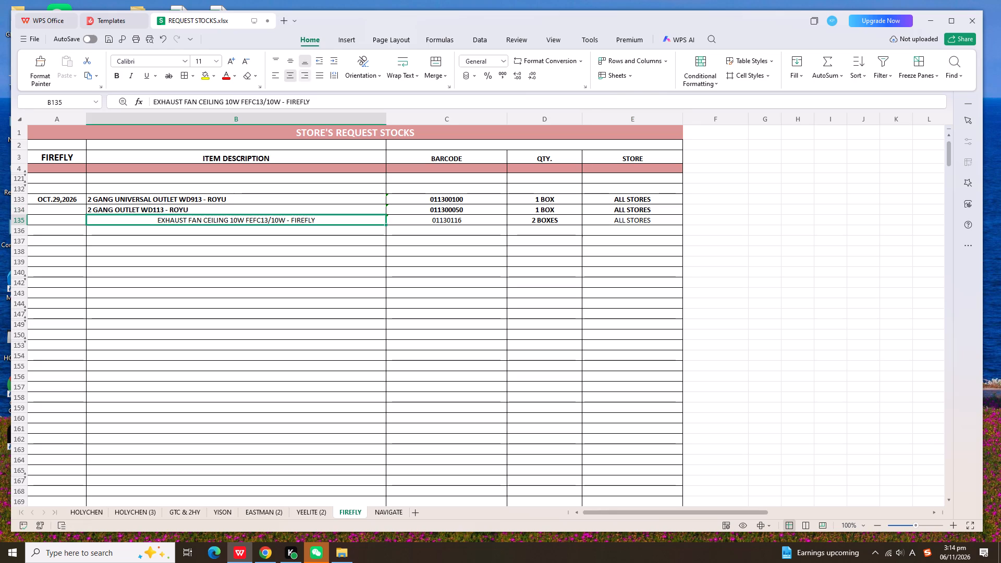
{"action": "left_click", "coordinate": [275, 80]}
{"action": "left_click", "coordinate": [314, 556]}
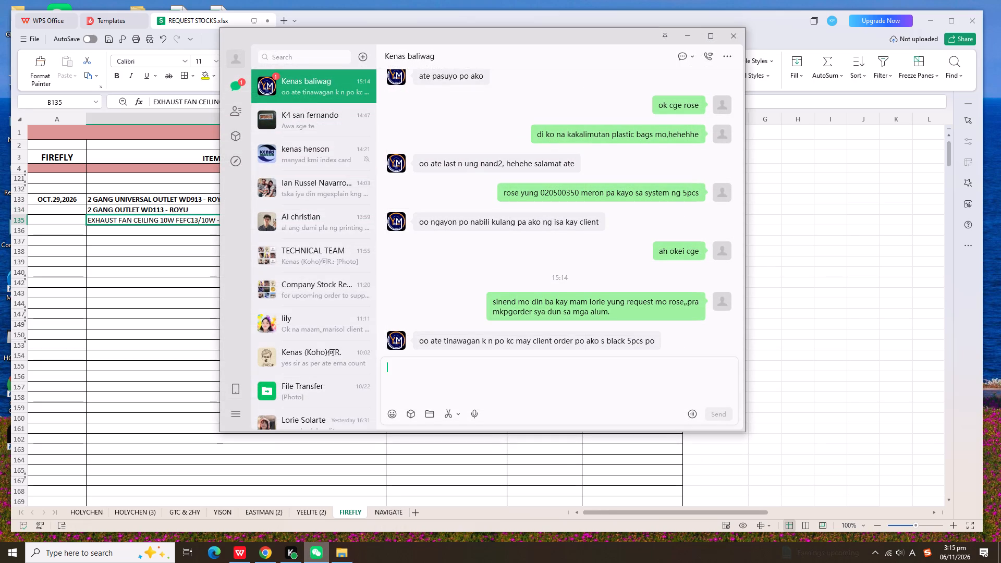
{"action": "left_click", "coordinate": [314, 556]}
{"action": "left_click_drag", "start_coordinate": [240, 218], "coordinate": [575, 222]}
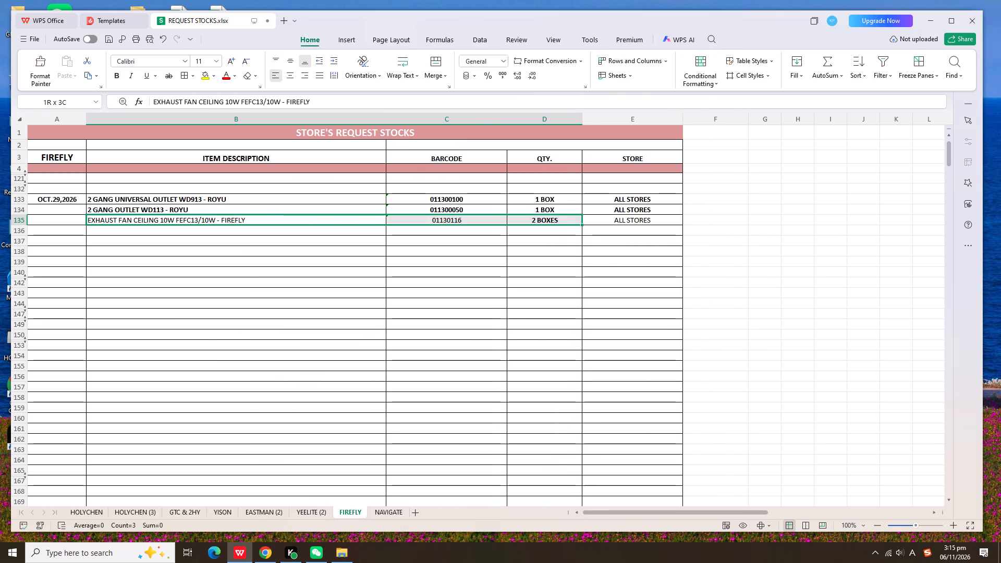
{"action": "left_click_drag", "start_coordinate": [575, 222], "coordinate": [600, 222]}
{"action": "left_click", "coordinate": [114, 77]}
{"action": "left_click", "coordinate": [461, 234]}
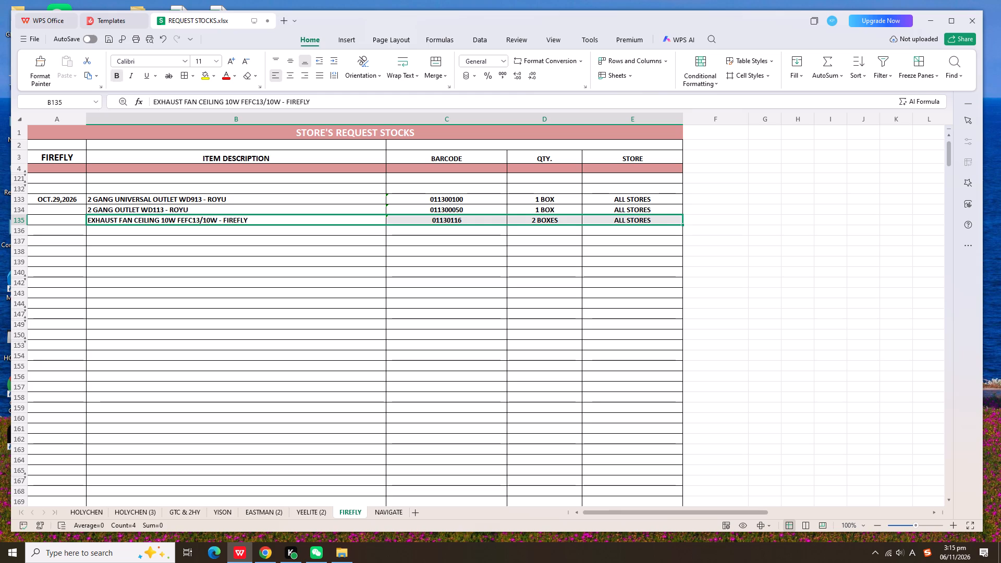
Change the FIREFLY request date in row 133 to NOV.6,2026.
{"action": "left_click", "coordinate": [66, 196]}
{"action": "left_click", "coordinate": [176, 99]}
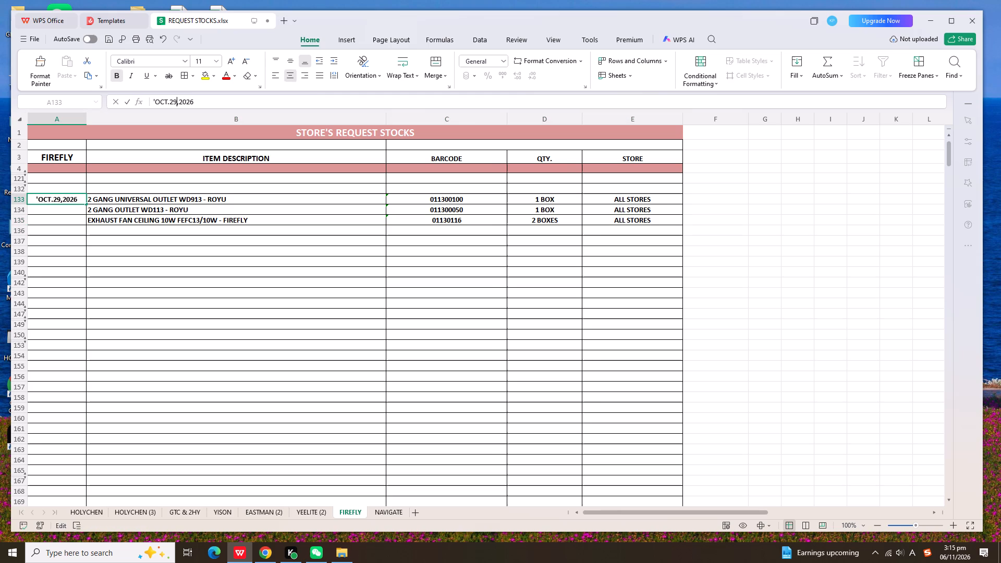
{"action": "key", "text": "BackSpace"}
{"action": "key", "text": "BackSpace"}
{"action": "key", "text": "BackSpace"}
{"action": "key", "text": "BackSpace"}
{"action": "key", "text": "BackSpace"}
{"action": "key", "text": "BackSpace"}
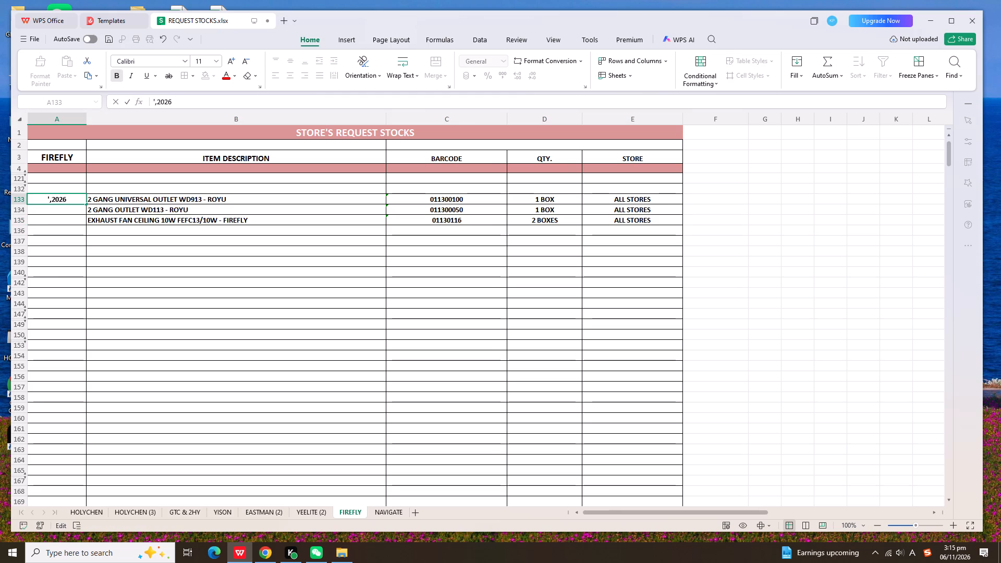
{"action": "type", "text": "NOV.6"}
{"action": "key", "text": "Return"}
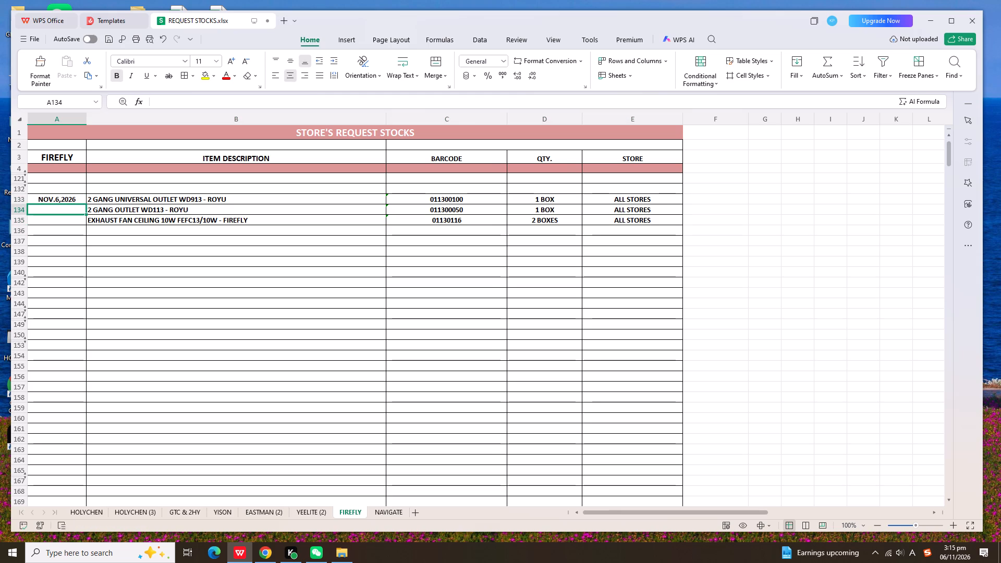
Check Baliwag's handwritten request photo in Weixin, and add the warm strip light's barcode 01040194 and price 150/M to YEELITE (2) row 507.
{"action": "left_click", "coordinate": [312, 555]}
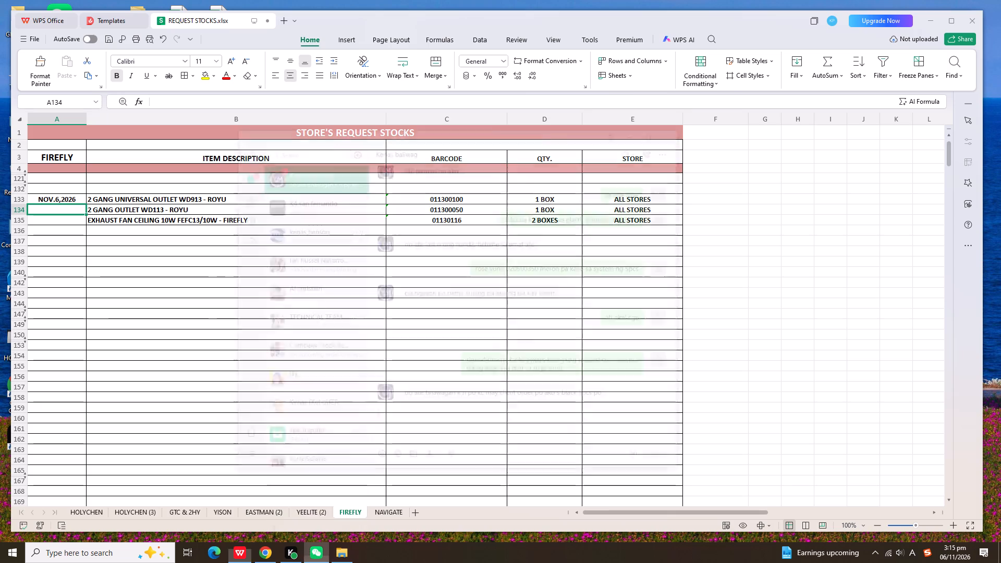
{"action": "scroll", "coordinate": [471, 155], "scroll_direction": "up", "scroll_amount": 5}
{"action": "left_click", "coordinate": [472, 165]}
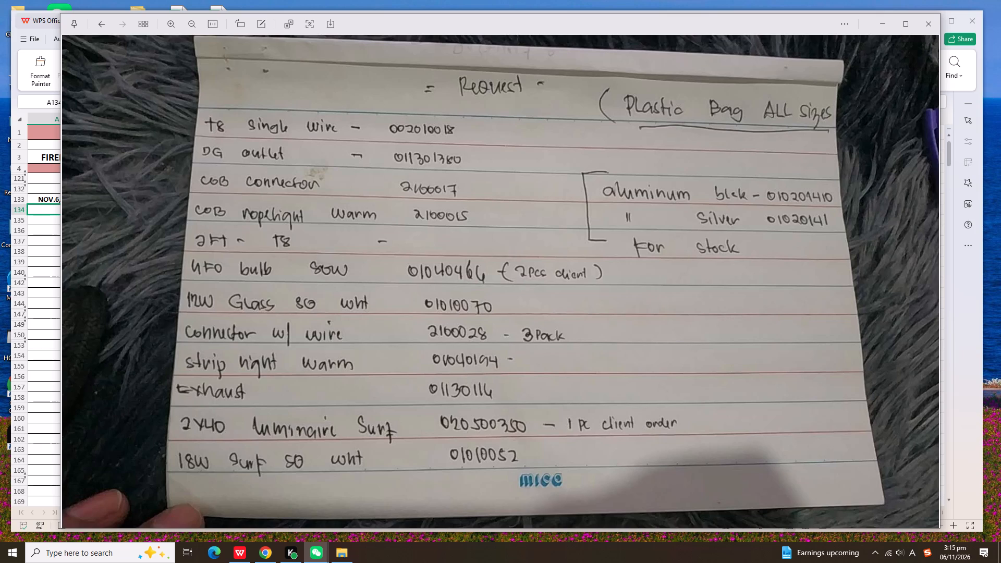
{"action": "left_click", "coordinate": [885, 26]}
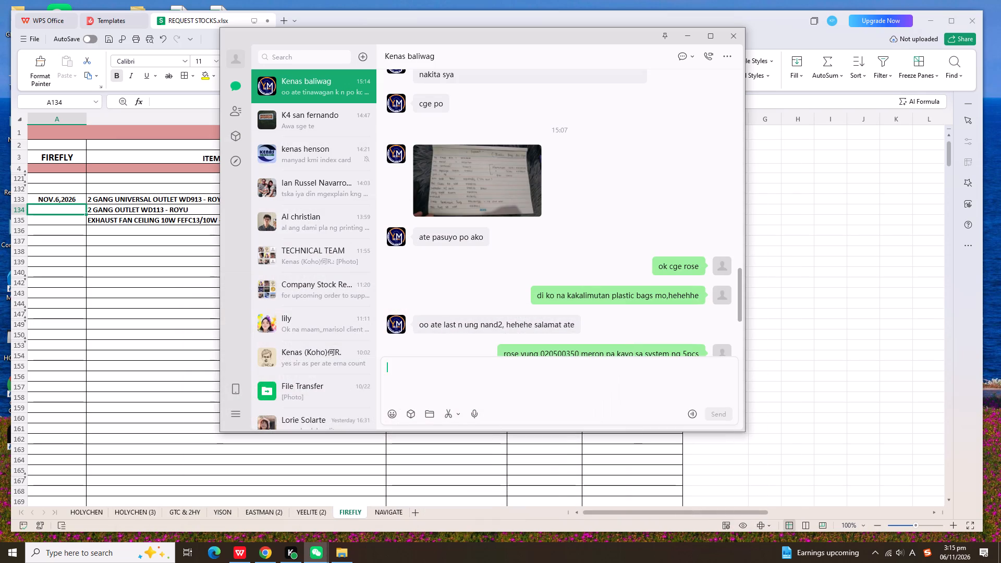
{"action": "left_click", "coordinate": [687, 40]}
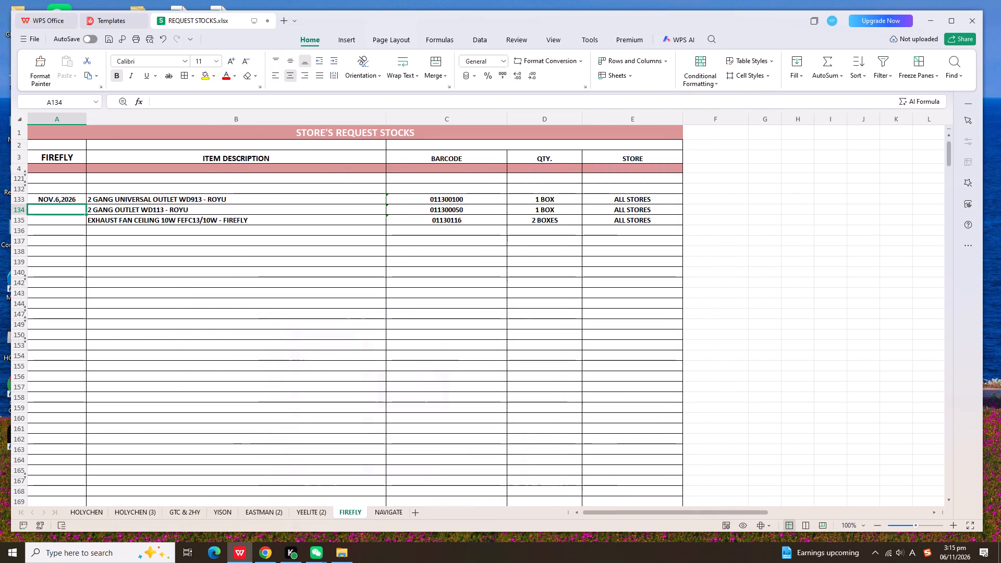
{"action": "left_click", "coordinate": [299, 512]}
{"action": "left_click", "coordinate": [347, 261]}
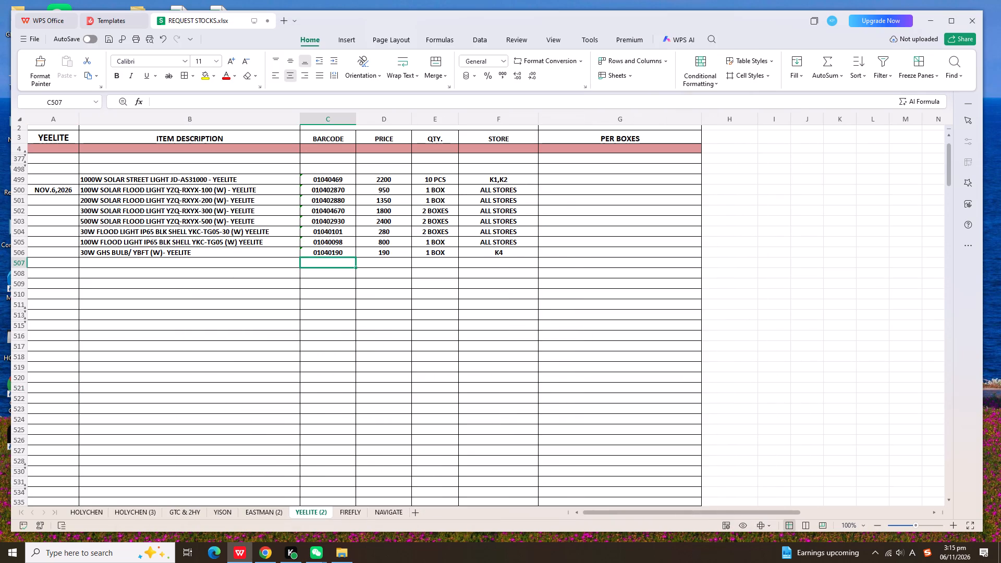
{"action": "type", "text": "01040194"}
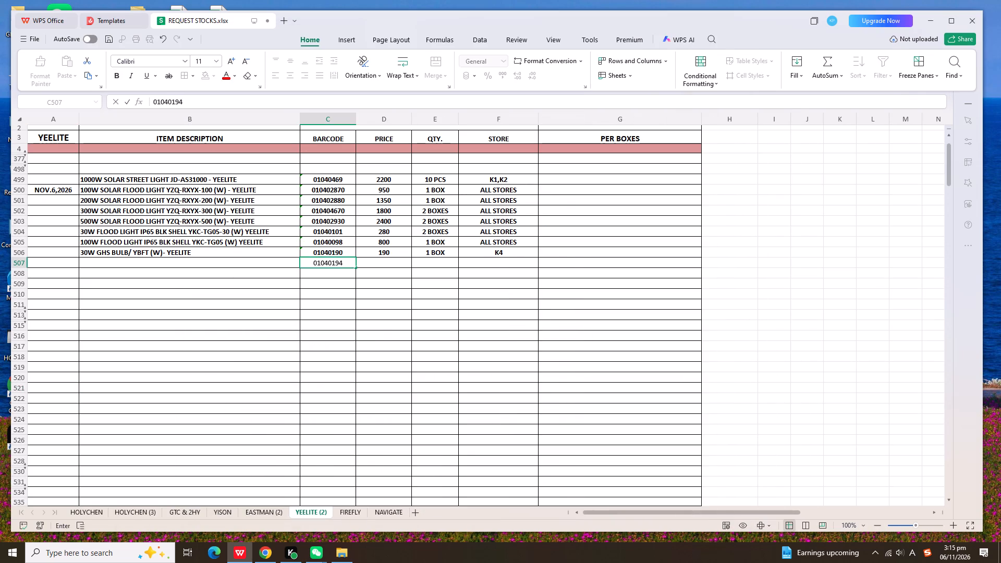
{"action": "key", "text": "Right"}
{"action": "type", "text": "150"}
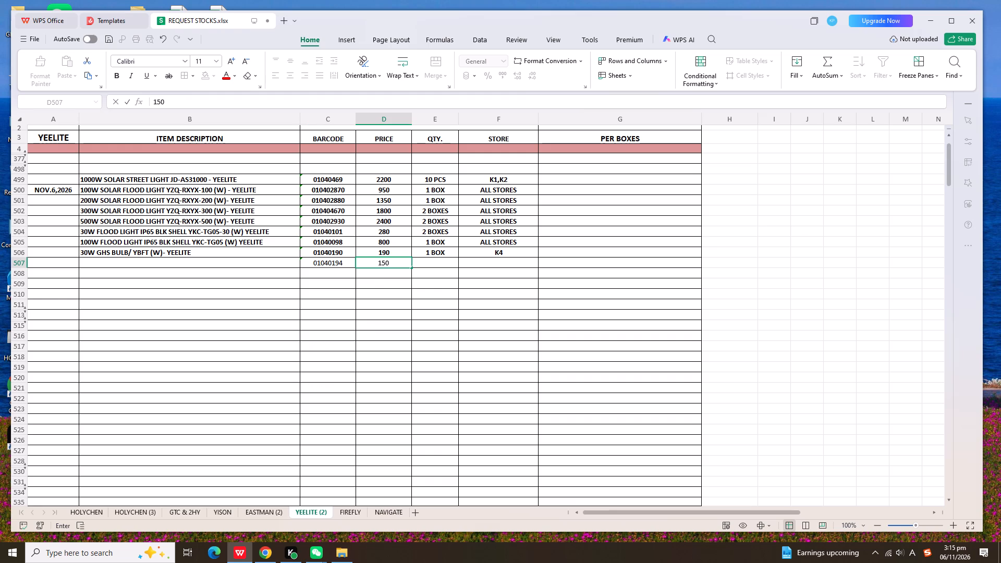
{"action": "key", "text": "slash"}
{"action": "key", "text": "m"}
Set the strip light row's quantity to 1 BOX and its store to ALL STORES.
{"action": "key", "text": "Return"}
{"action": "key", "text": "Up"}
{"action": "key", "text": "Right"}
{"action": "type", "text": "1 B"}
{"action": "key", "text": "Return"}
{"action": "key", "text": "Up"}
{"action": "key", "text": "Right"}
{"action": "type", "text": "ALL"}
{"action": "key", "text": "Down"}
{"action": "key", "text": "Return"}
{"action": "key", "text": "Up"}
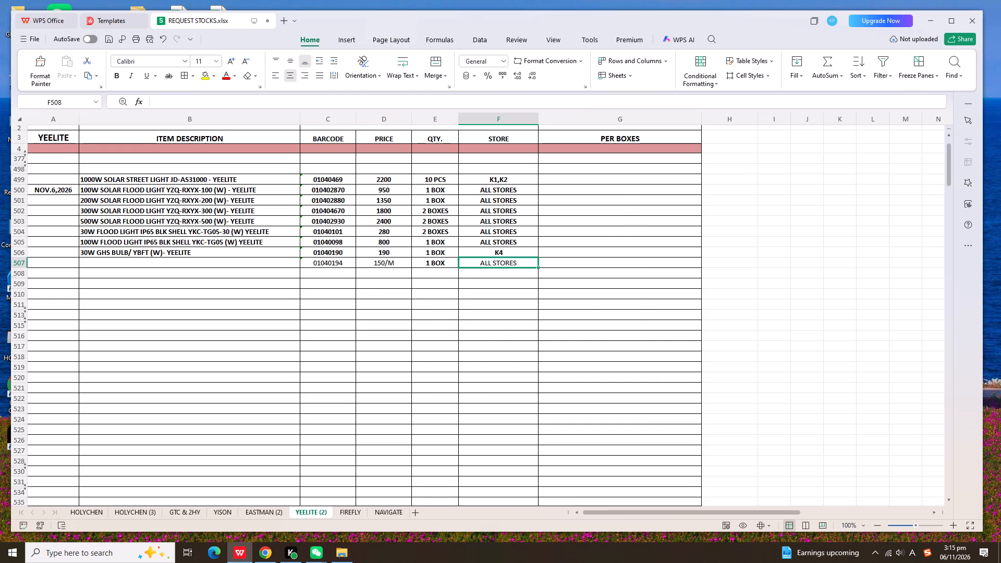
Enter the item description 12V 5050 STRIP LIGHT OUTDOOR (WW)- YEELITE in row 507.
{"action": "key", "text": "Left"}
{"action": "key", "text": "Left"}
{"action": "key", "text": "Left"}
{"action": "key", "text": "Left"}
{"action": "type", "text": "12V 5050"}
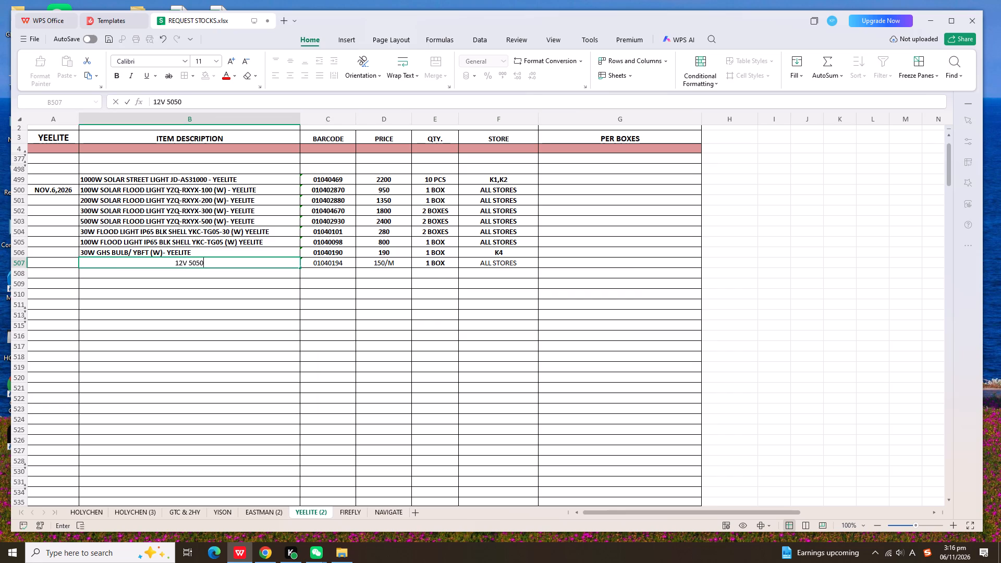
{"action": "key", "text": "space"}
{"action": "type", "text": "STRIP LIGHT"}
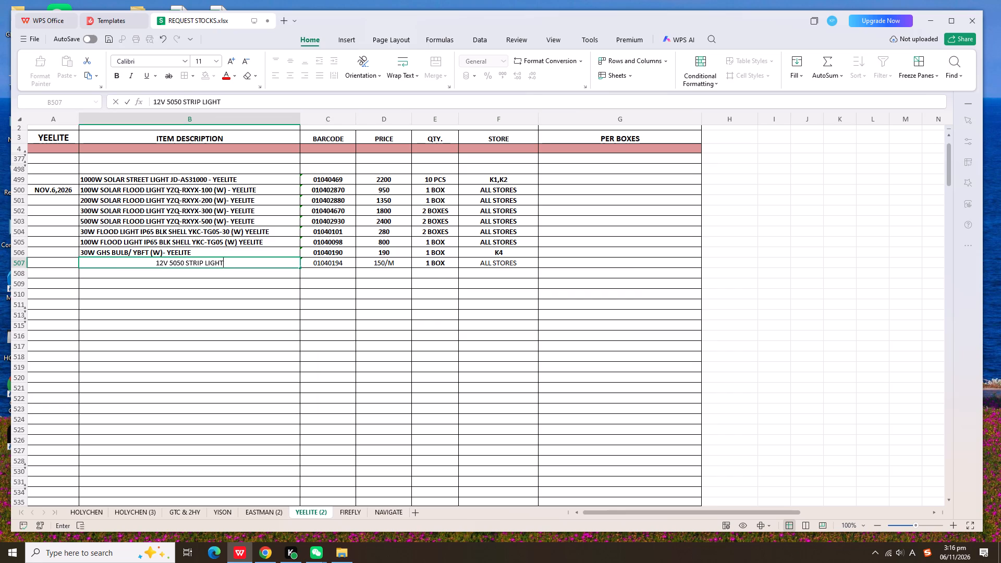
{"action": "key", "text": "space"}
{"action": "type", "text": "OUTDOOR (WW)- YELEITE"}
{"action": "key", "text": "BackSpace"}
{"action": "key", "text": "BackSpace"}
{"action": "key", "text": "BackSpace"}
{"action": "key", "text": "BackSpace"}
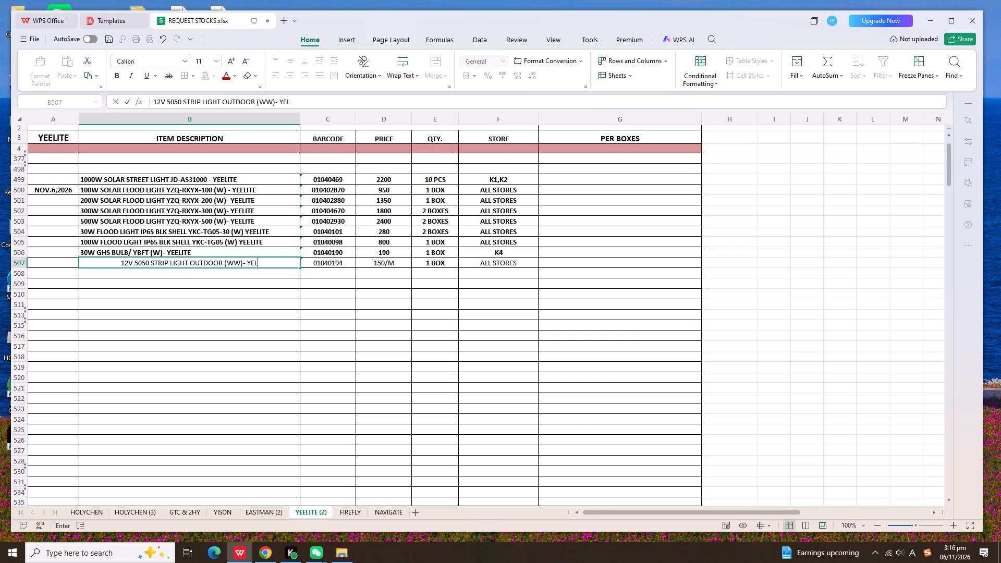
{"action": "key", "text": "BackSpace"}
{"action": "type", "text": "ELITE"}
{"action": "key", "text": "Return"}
Left-align the strip light description in row 507 and make rows 507 and 508 bold from description through store.
{"action": "left_click", "coordinate": [289, 264]}
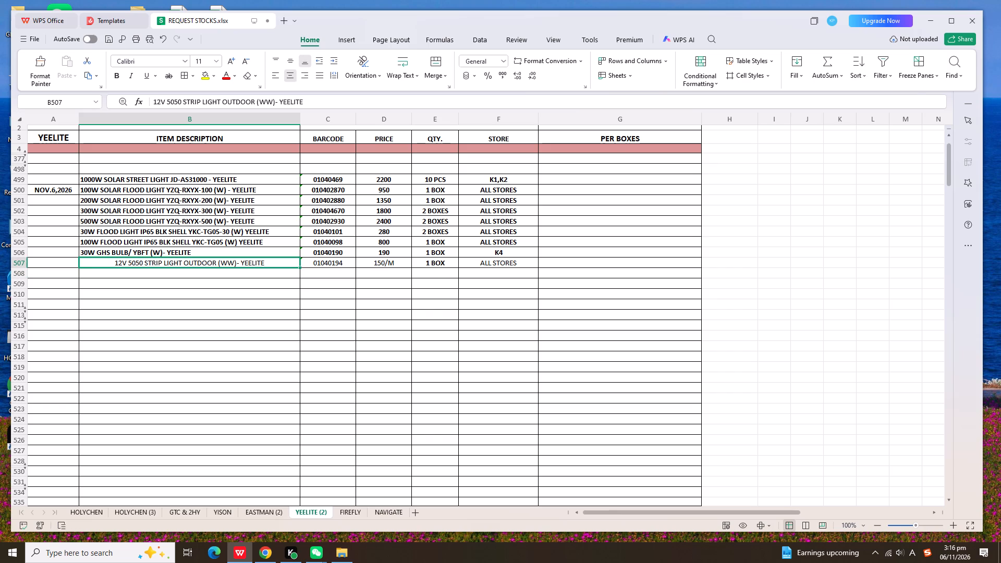
{"action": "left_click", "coordinate": [278, 77]}
{"action": "left_click_drag", "start_coordinate": [285, 263], "coordinate": [478, 268]}
{"action": "left_click", "coordinate": [118, 75]}
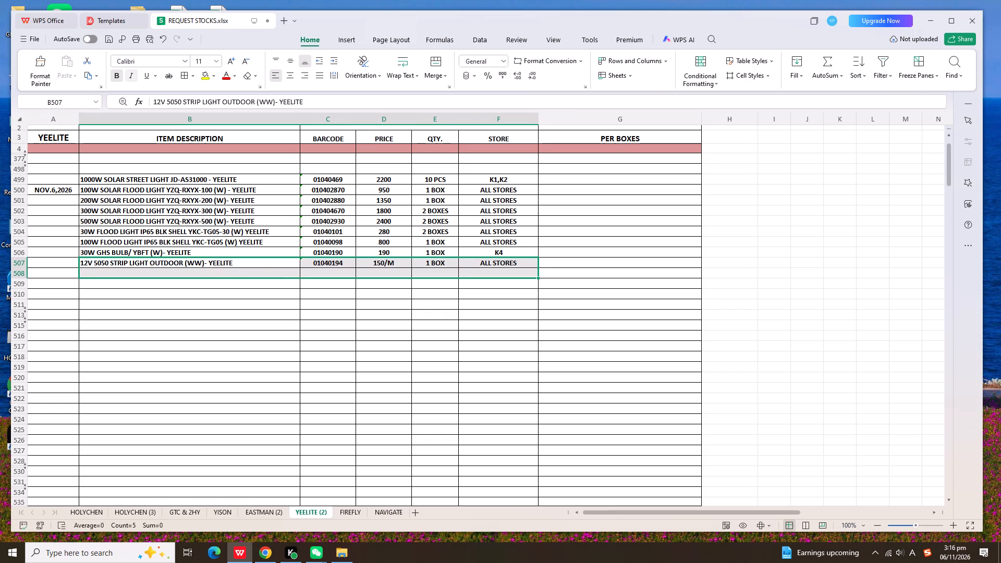
{"action": "left_click", "coordinate": [341, 267]}
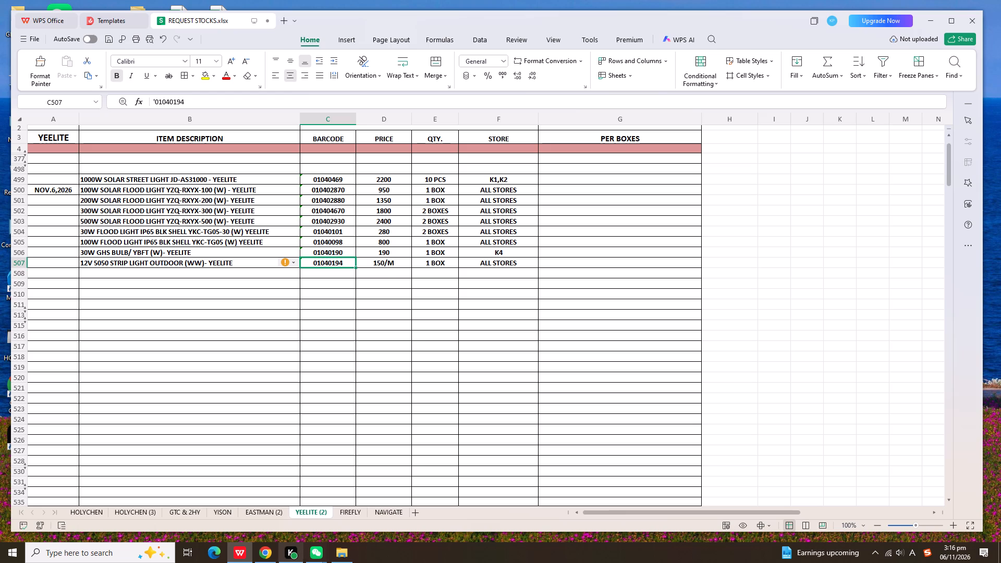
Switch to Weixin and send the Baliwag chat the message "tpos dun sa strip light hingi ka muna kay henson khit 20m lang".
{"action": "left_click", "coordinate": [311, 557]}
{"action": "left_click", "coordinate": [344, 522]}
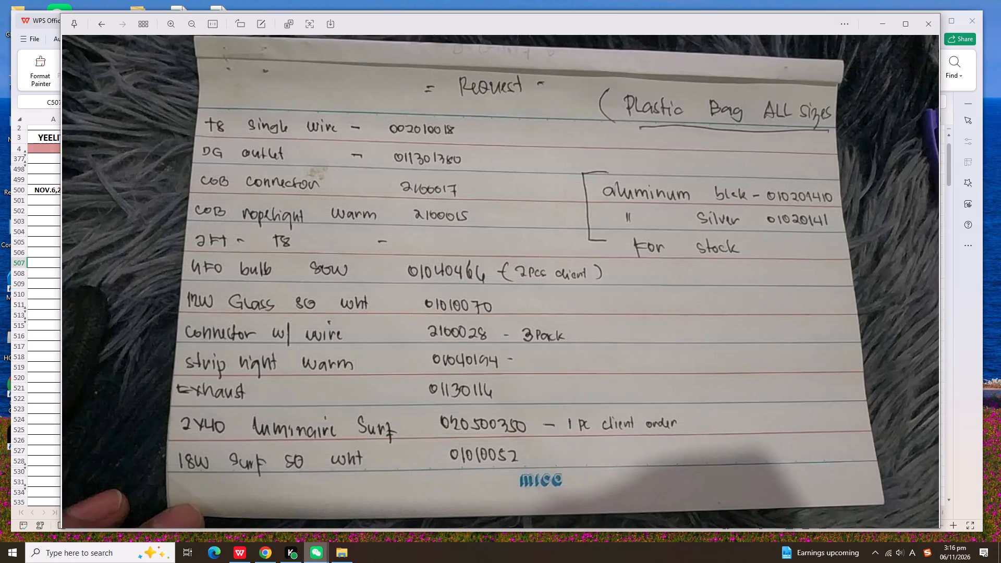
{"action": "left_click", "coordinate": [307, 561]}
{"action": "left_click", "coordinate": [296, 506]}
{"action": "left_click", "coordinate": [441, 375]}
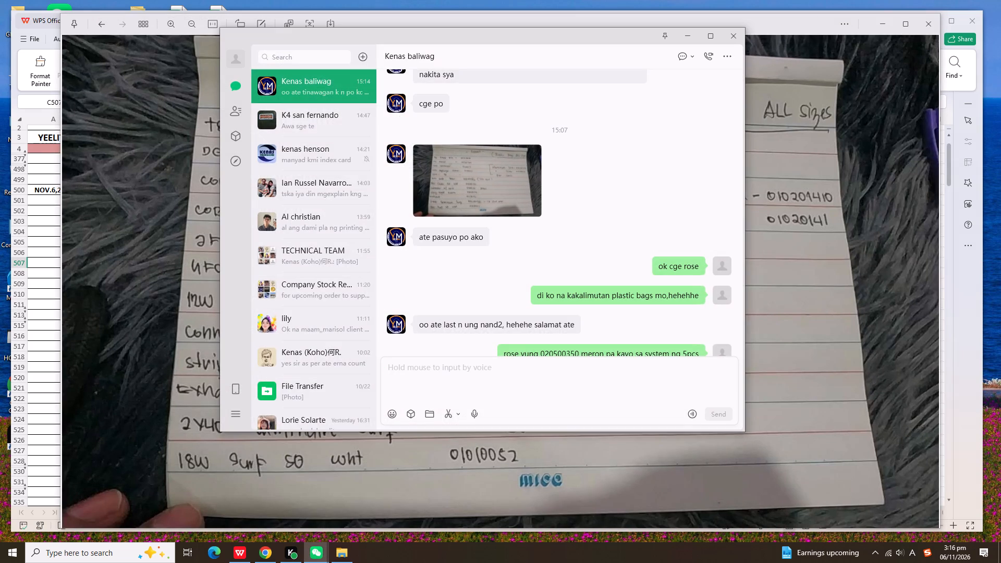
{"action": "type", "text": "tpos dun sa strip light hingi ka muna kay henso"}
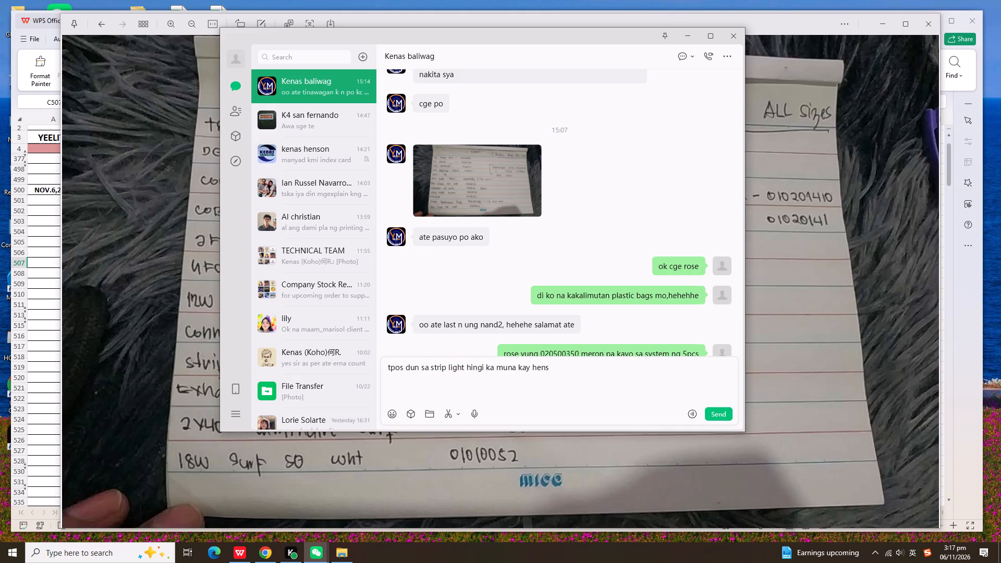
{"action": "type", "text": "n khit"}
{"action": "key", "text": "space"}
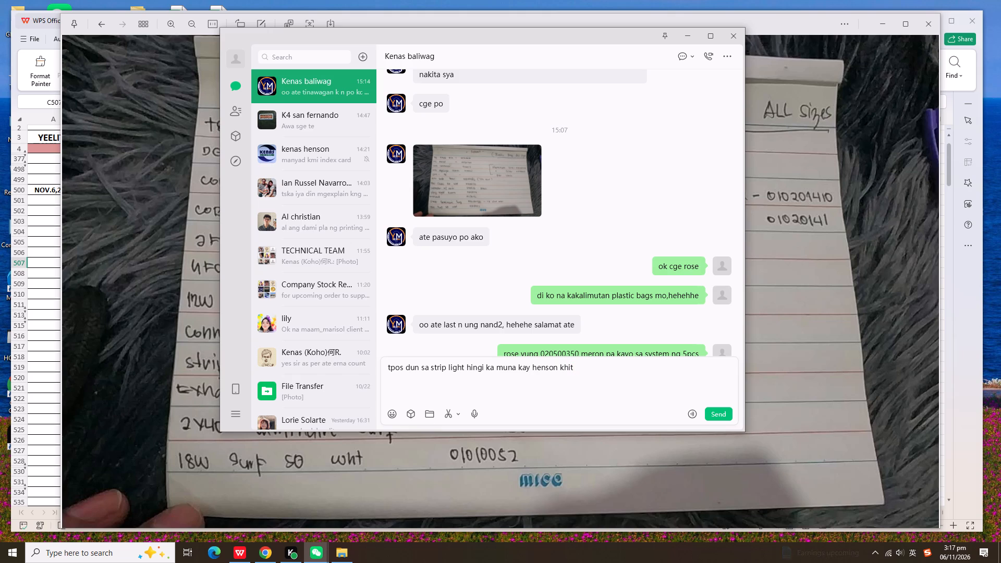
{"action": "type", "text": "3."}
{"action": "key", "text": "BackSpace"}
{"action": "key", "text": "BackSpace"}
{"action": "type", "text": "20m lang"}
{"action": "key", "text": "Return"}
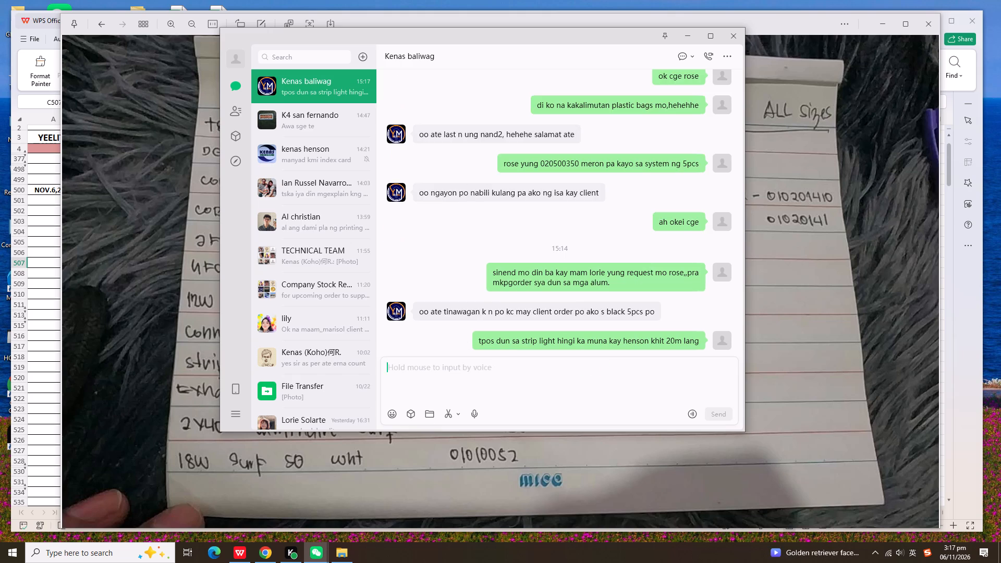
{"action": "left_click", "coordinate": [680, 39]}
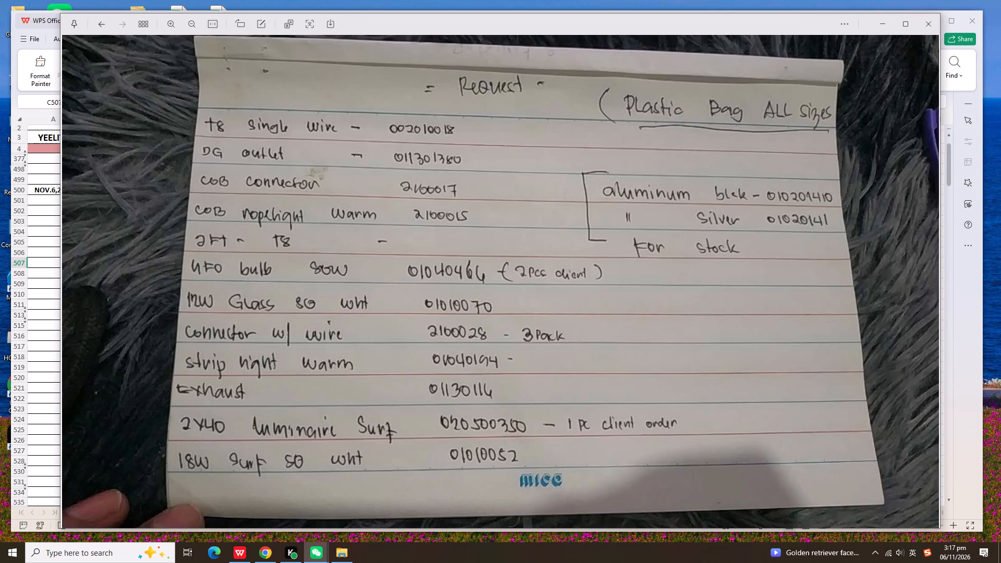
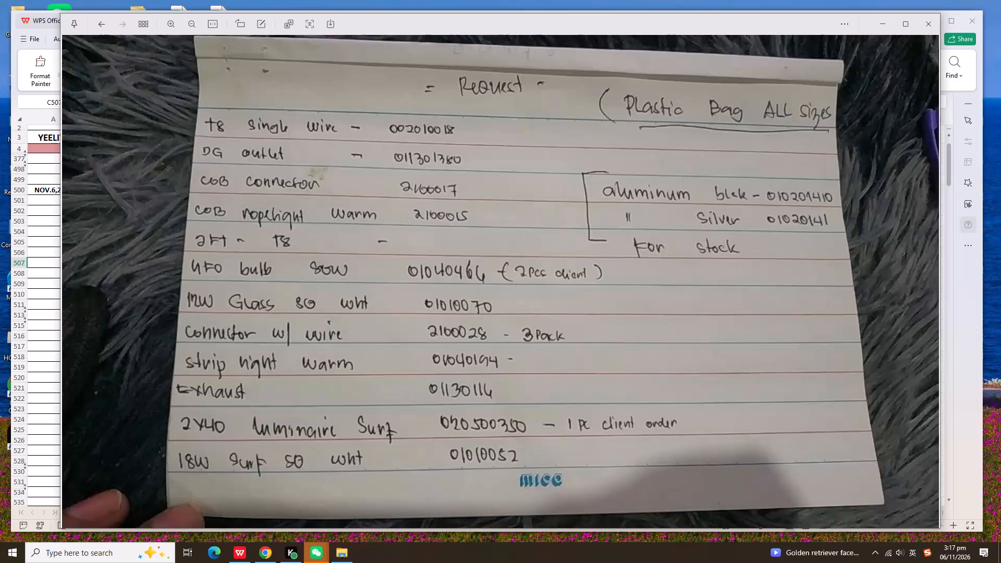
Close the handwritten request photo and check the Baliwag chat in Weixin for a reply, then put the chat away.
{"action": "left_click", "coordinate": [929, 29]}
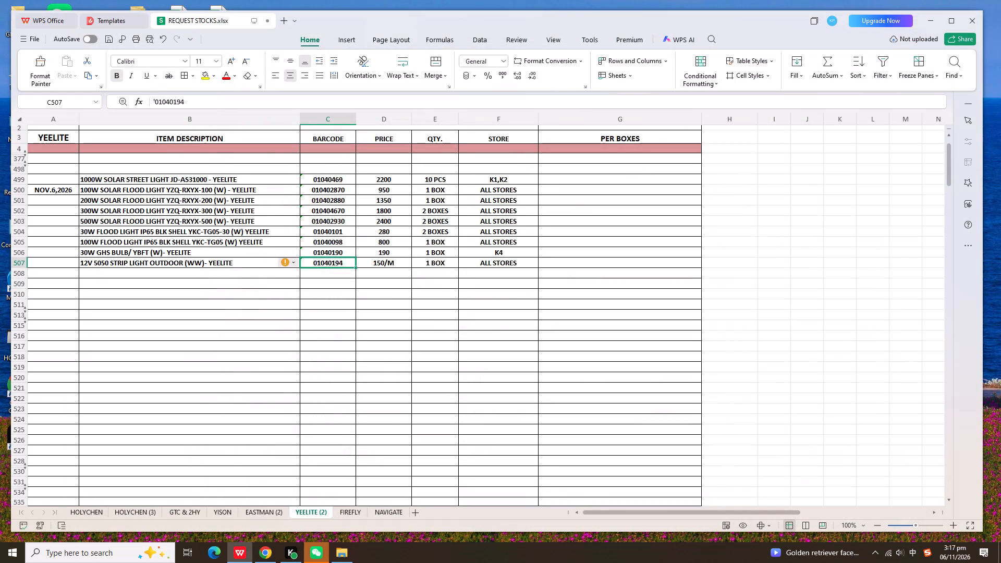
{"action": "left_click", "coordinate": [321, 540]}
{"action": "left_click", "coordinate": [320, 551]}
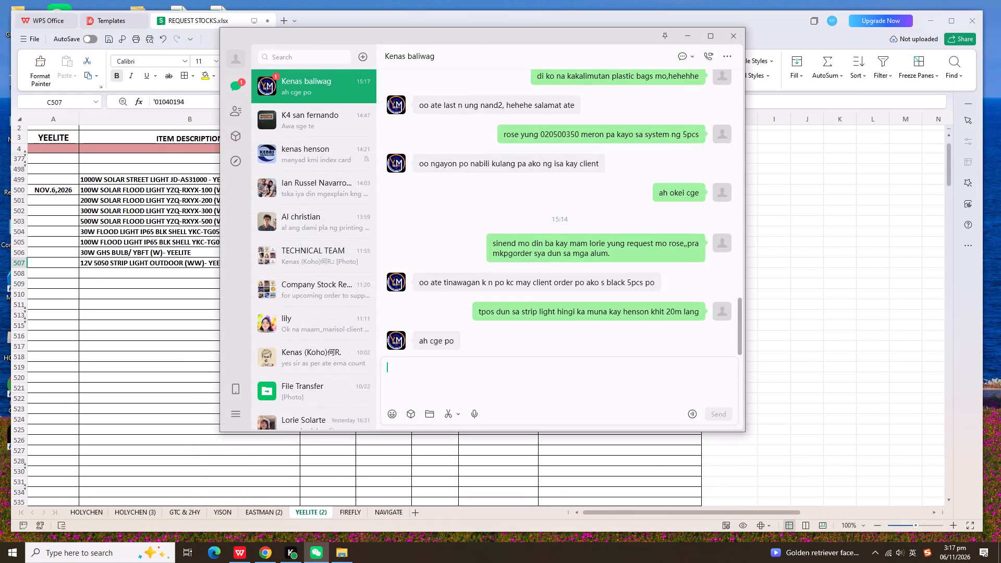
{"action": "left_click", "coordinate": [691, 34]}
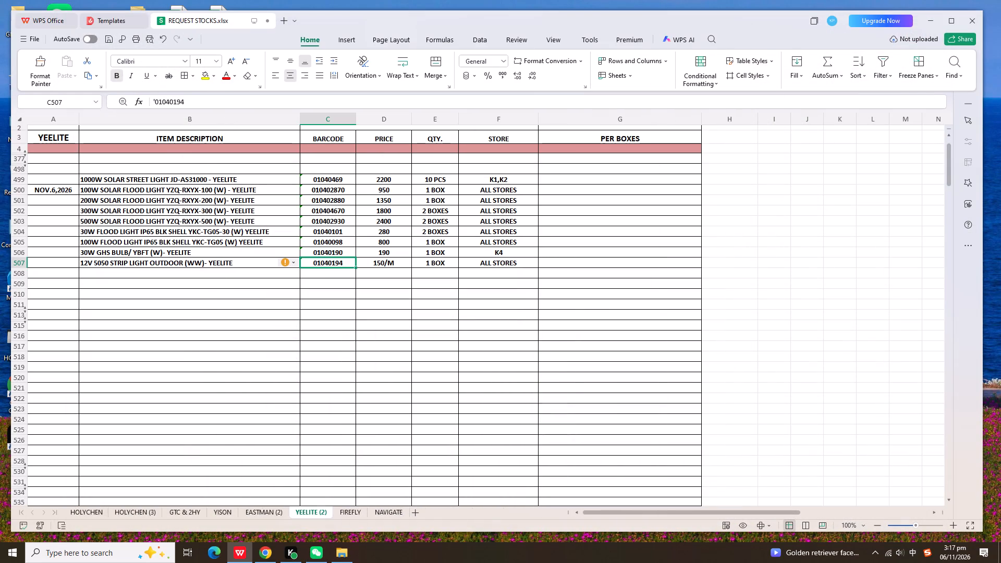
Save the REQUEST STOCKS.xlsx workbook in WPS Office and close it.
{"action": "left_click", "coordinate": [342, 270]}
{"action": "key", "text": "ctrl+s"}
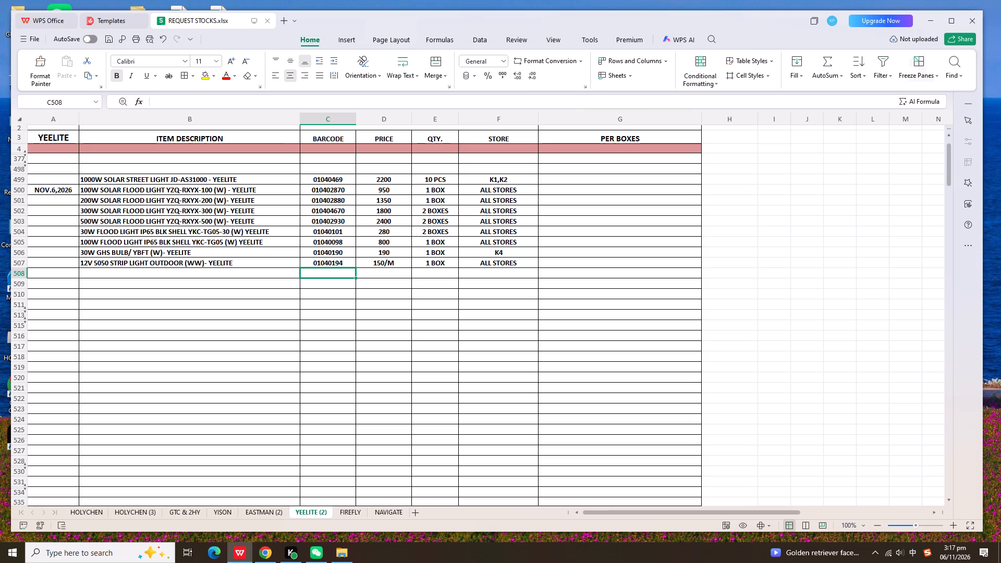
{"action": "left_click", "coordinate": [963, 21]}
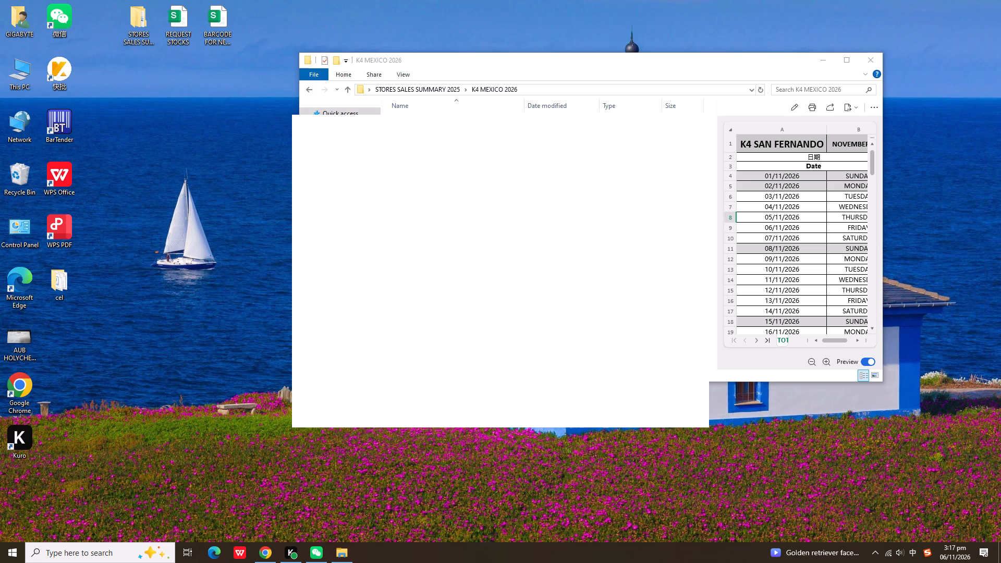
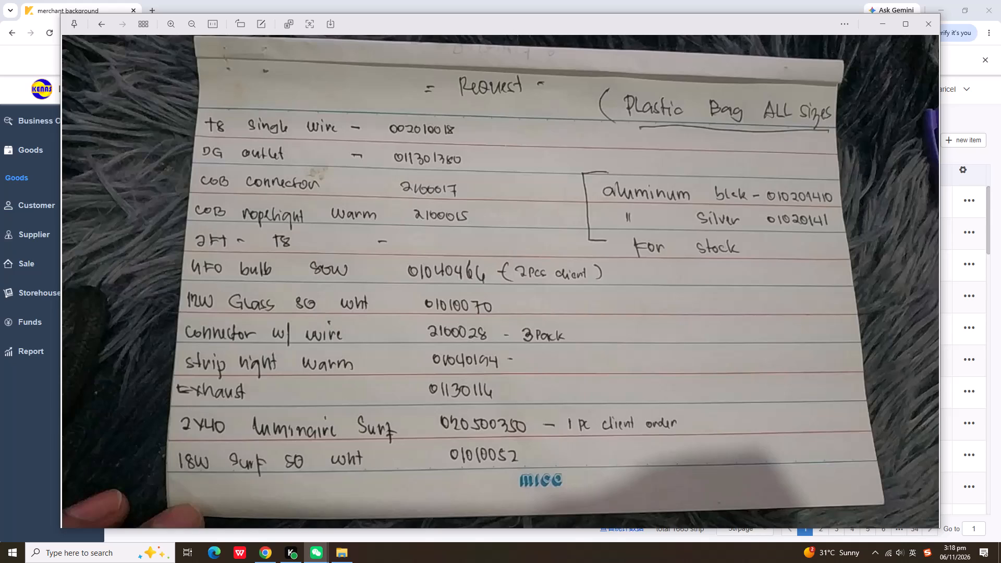
{"action": "left_click", "coordinate": [933, 26]}
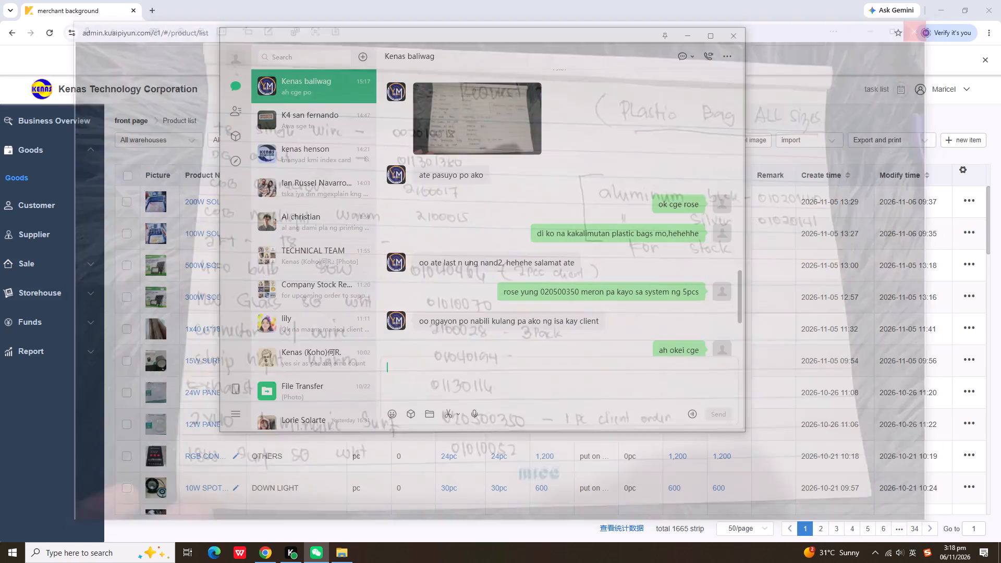
{"action": "left_click", "coordinate": [447, 384]}
{"action": "type", "text": "yung sa 18w panel sy"}
{"action": "key", "text": "BackSpace"}
{"action": "type", "text": "urf"}
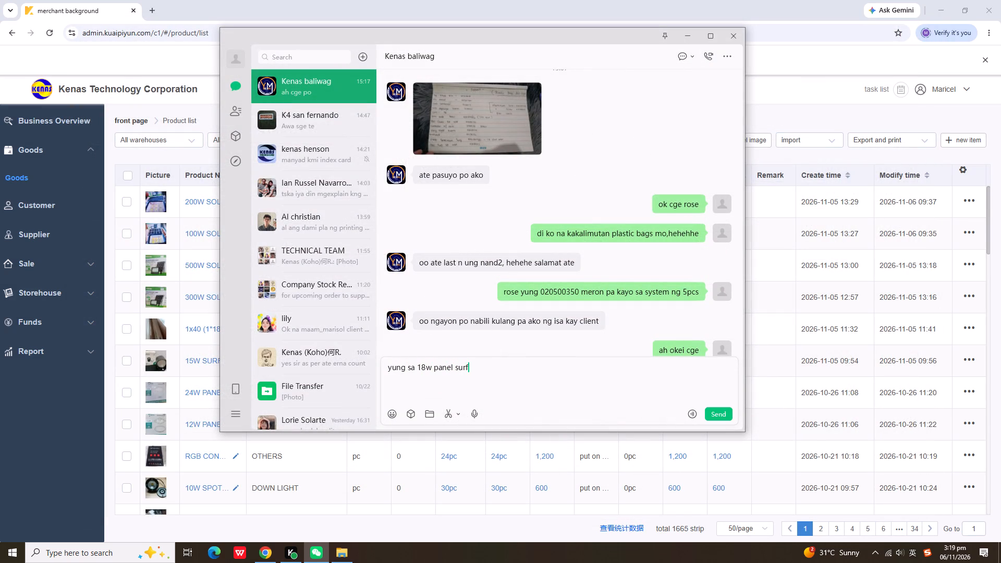
{"action": "type", "text": ".Sq"}
{"action": "key", "text": "BackSpace"}
{"action": "key", "text": "BackSpace"}
{"action": "key", "text": "space"}
{"action": "type", "text": "Sq"}
{"action": "type", "text": ". wht rose,,push mo nlng yung yeelite in"}
{"action": "key", "text": "BackSpace"}
{"action": "key", "text": "BackSpace"}
{"action": "type", "text": "since may"}
{"action": "key", "text": "space"}
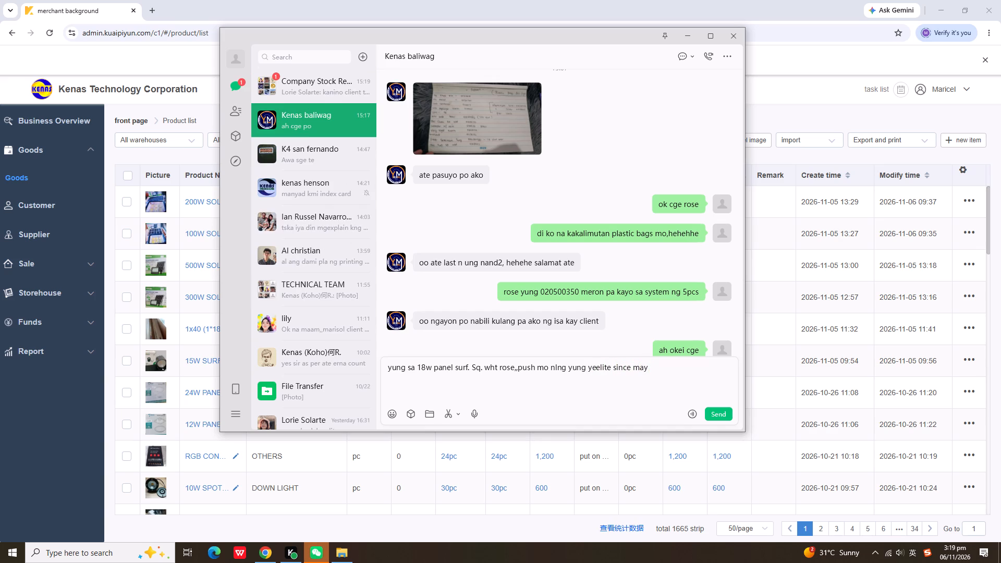
{"action": "type", "text": "14"}
{"action": "key", "text": "space"}
{"action": "type", "text": "pcs lapa"}
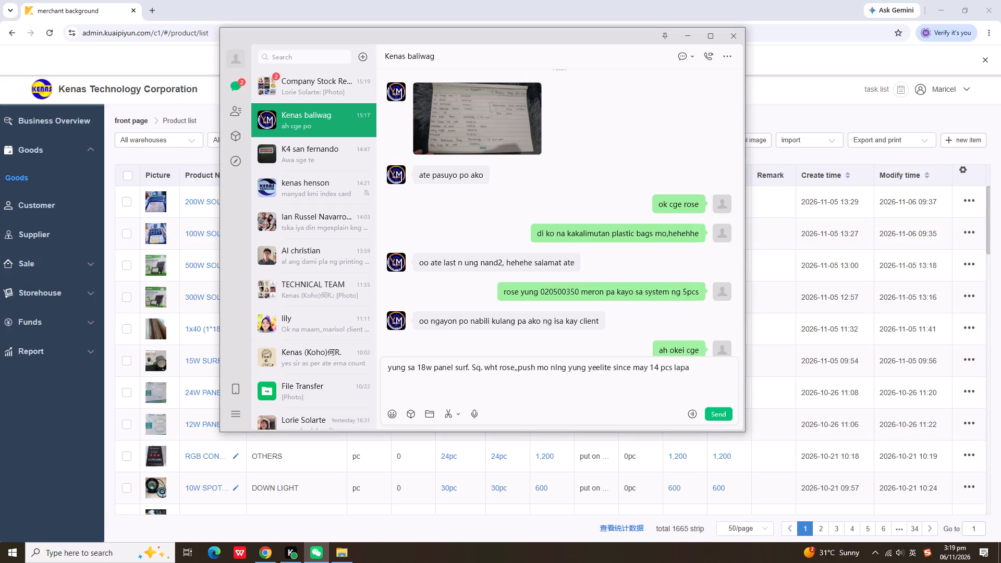
{"action": "key", "text": "BackSpace"}
{"action": "key", "text": "BackSpace"}
{"action": "key", "text": "BackSpace"}
{"action": "key", "text": "BackSpace"}
{"action": "type", "text": "kapa rose"}
{"action": "key", "text": "Return"}
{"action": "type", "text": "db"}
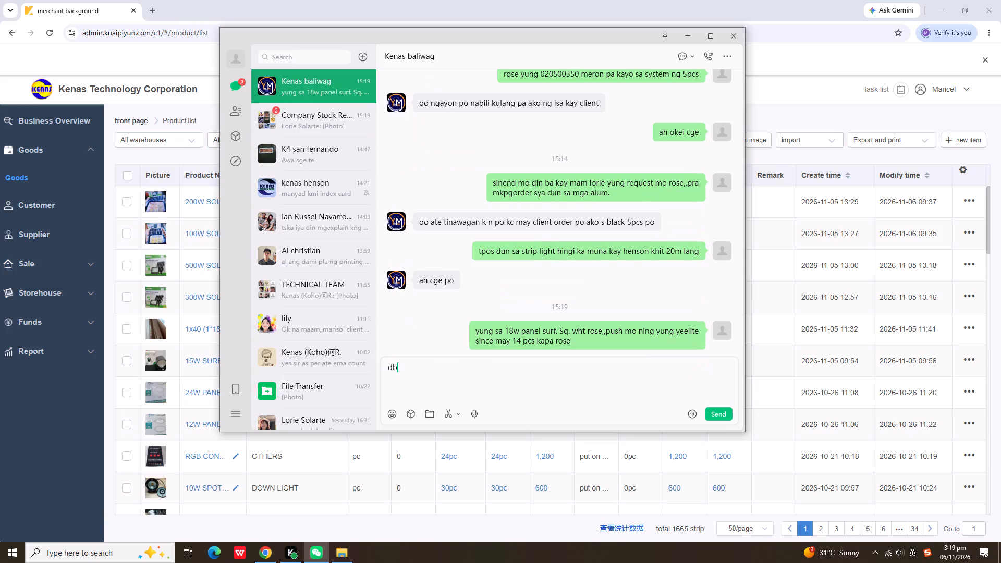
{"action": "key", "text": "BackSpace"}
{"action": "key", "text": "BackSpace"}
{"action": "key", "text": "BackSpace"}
Read the new messages in the Company Stock Request group and examine the GCash payment screenshot posted there.
{"action": "left_click", "coordinate": [324, 125]}
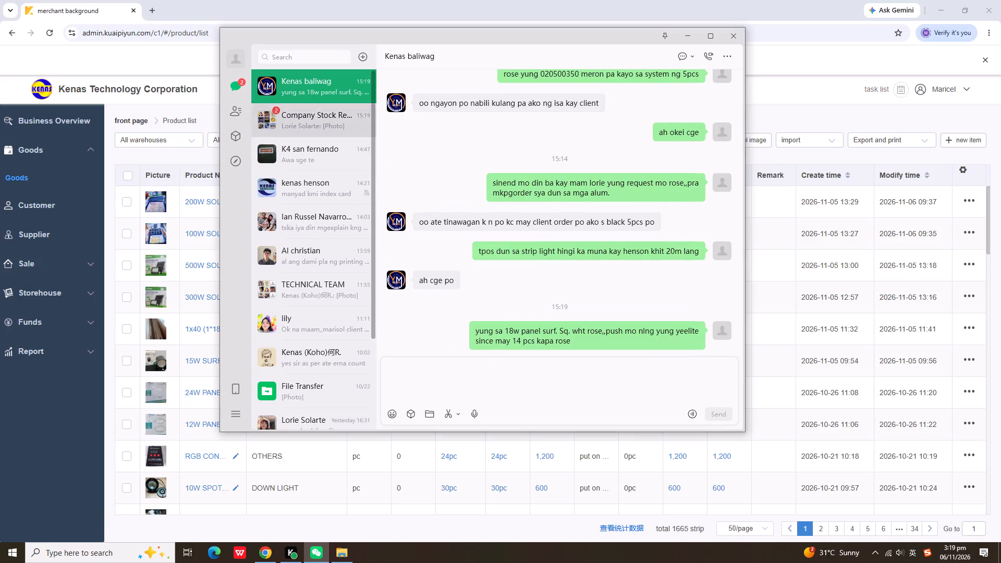
{"action": "left_click", "coordinate": [459, 287]}
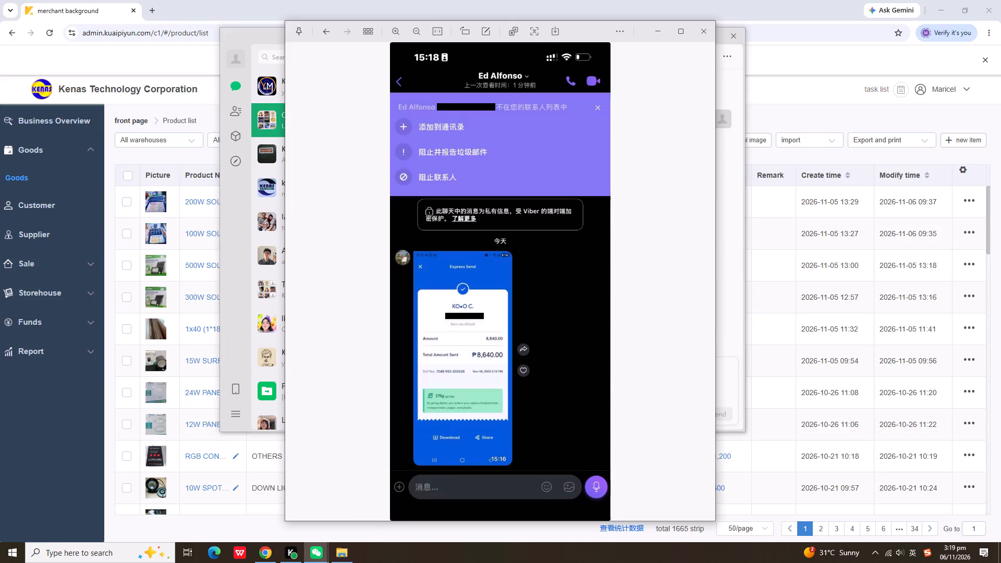
{"action": "left_click", "coordinate": [710, 34]}
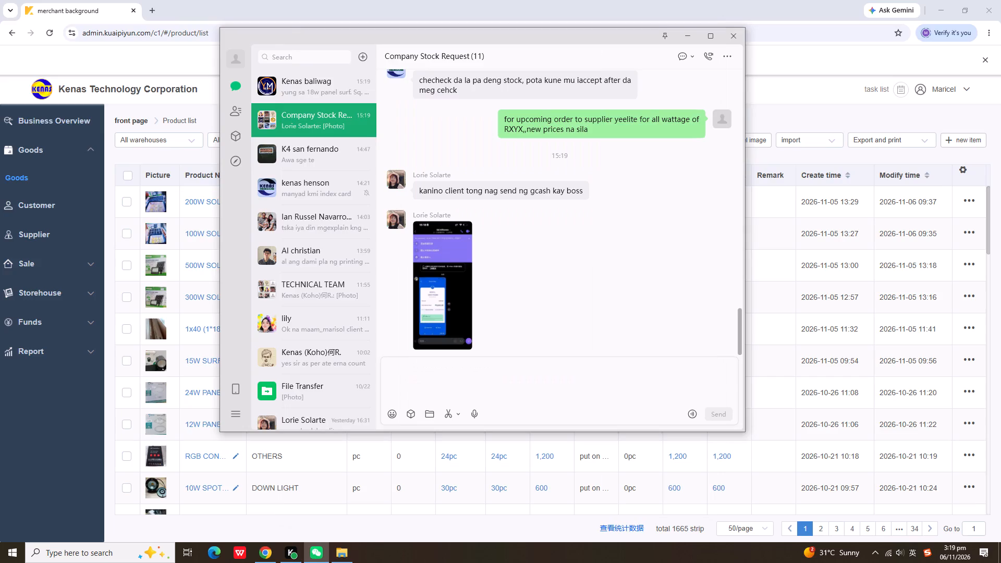
{"action": "left_click", "coordinate": [421, 263]}
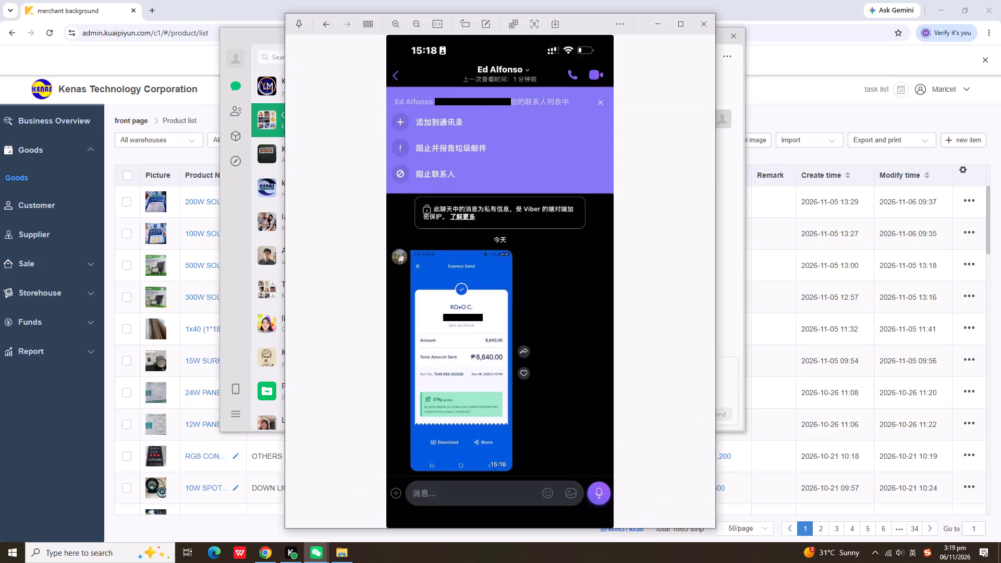
{"action": "left_click", "coordinate": [706, 28]}
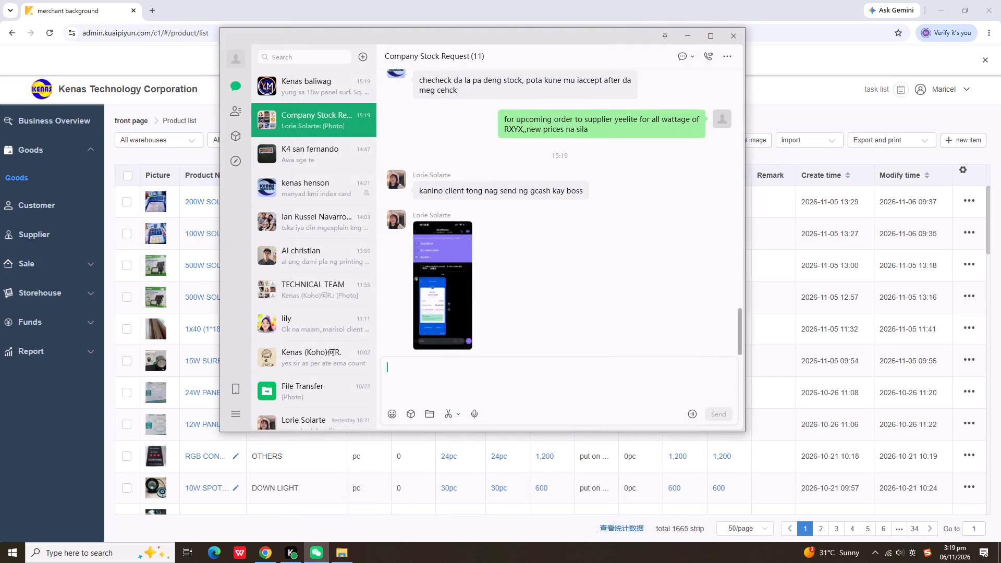
{"action": "left_click", "coordinate": [428, 309]}
{"action": "left_click", "coordinate": [696, 28]}
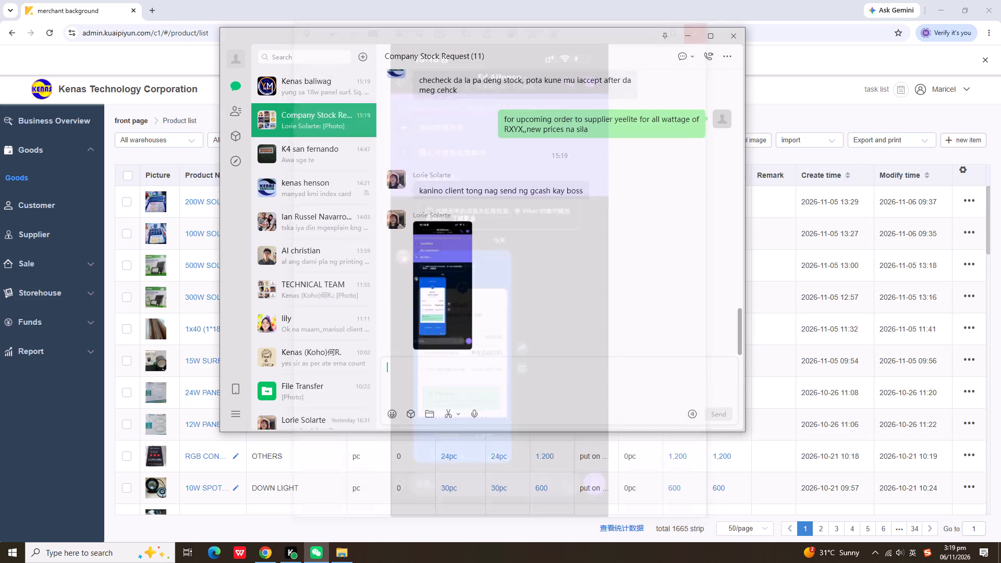
Return to the Kenas baliwag chat and recheck the handwritten request photo, closing it when done.
{"action": "left_click", "coordinate": [310, 83]}
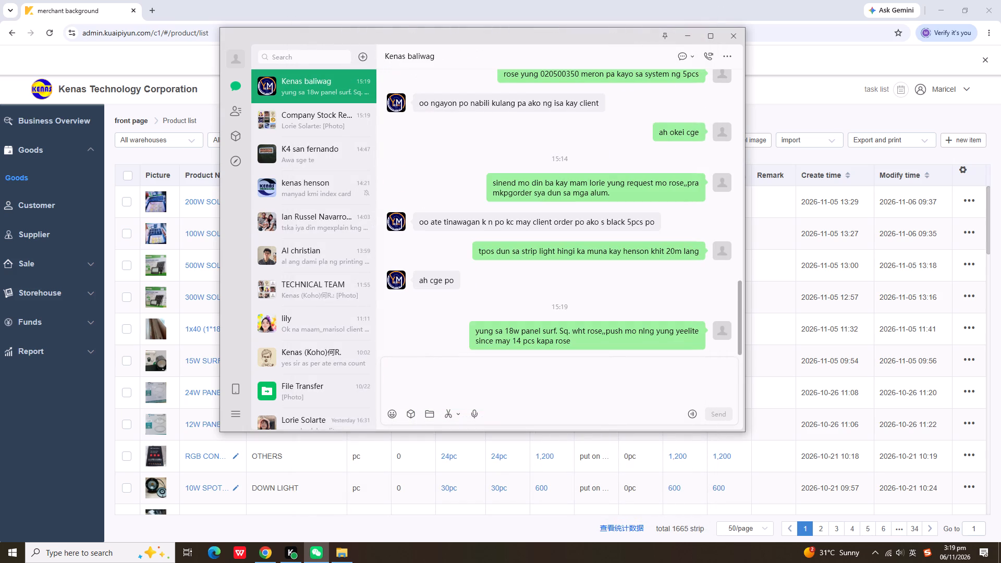
{"action": "left_click", "coordinate": [403, 375]}
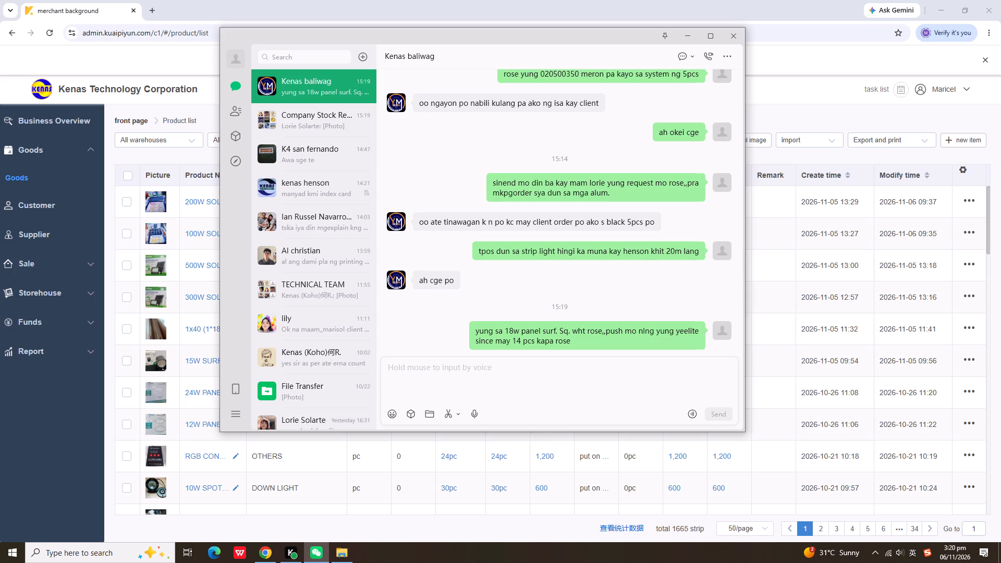
{"action": "scroll", "coordinate": [479, 256], "scroll_direction": "up", "scroll_amount": 4}
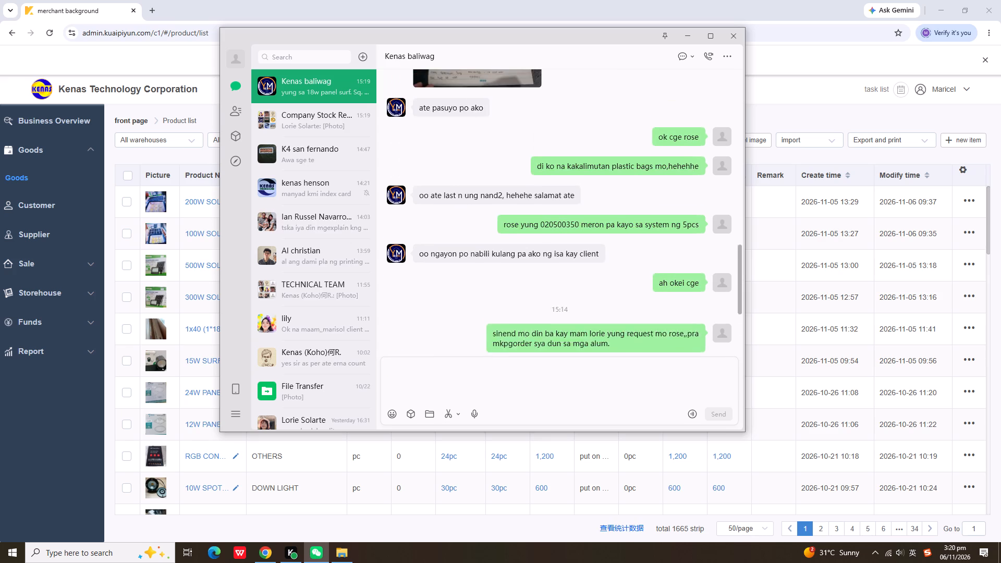
{"action": "scroll", "coordinate": [479, 255], "scroll_direction": "up", "scroll_amount": 4}
{"action": "left_click", "coordinate": [486, 208]}
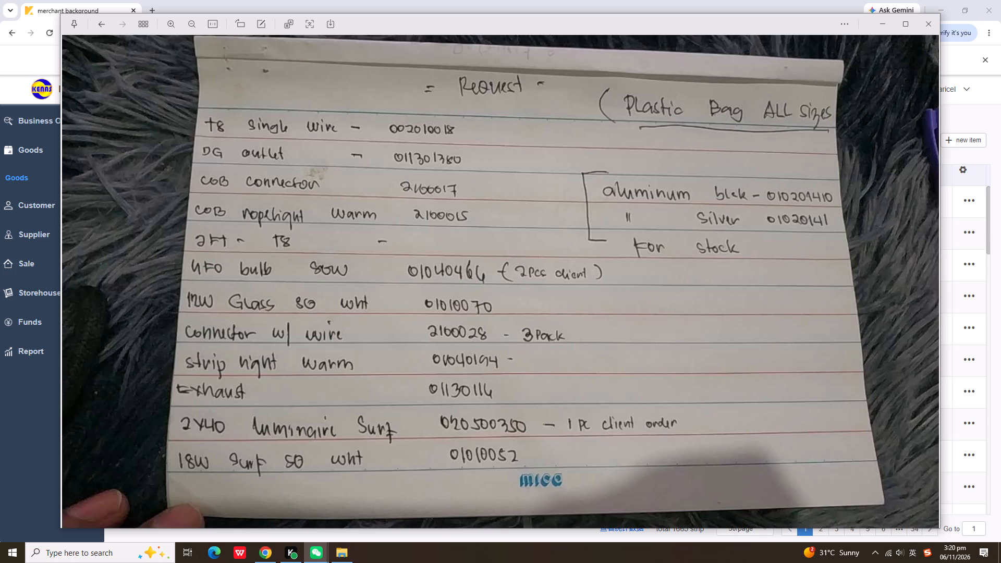
{"action": "left_click", "coordinate": [927, 21]}
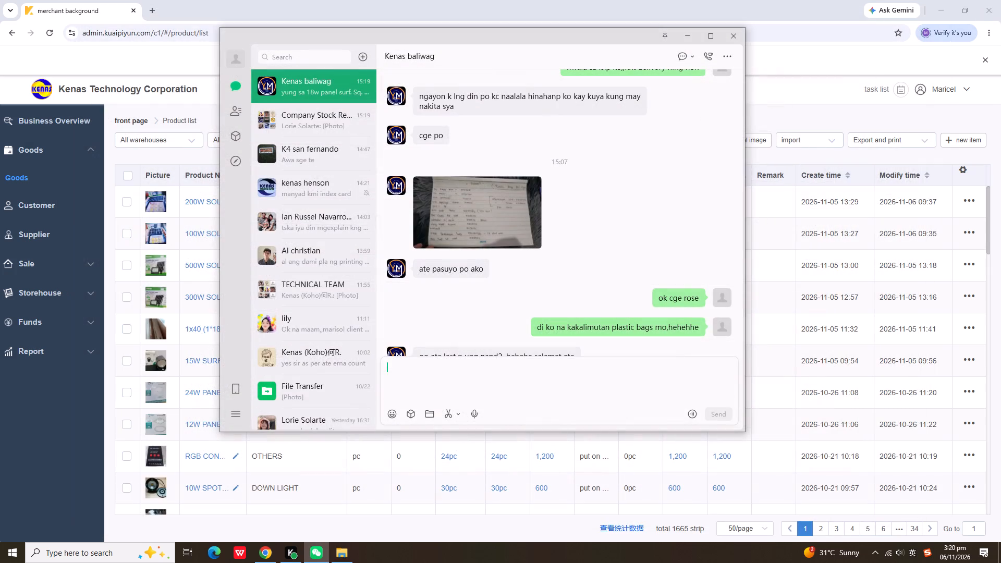
Send the Baliwag store the message "wht color pla nkita ko sa system".
{"action": "left_click", "coordinate": [421, 371]}
{"action": "type", "text": "wht xolor"}
{"action": "key", "text": "BackSpace"}
{"action": "key", "text": "BackSpace"}
{"action": "key", "text": "BackSpace"}
{"action": "key", "text": "BackSpace"}
{"action": "key", "text": "BackSpace"}
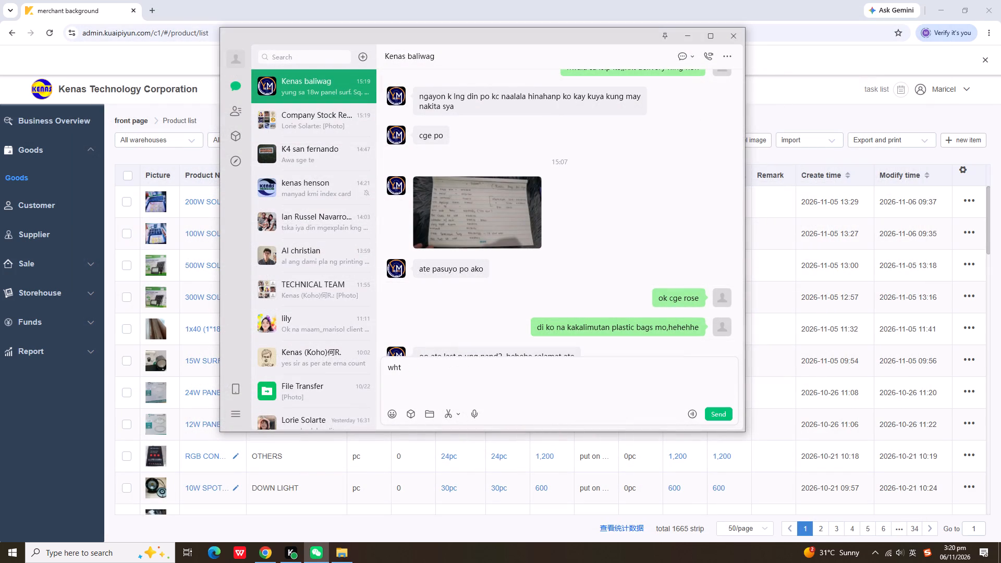
{"action": "type", "text": "color pla nkita ko sa system"}
{"action": "key", "text": "Return"}
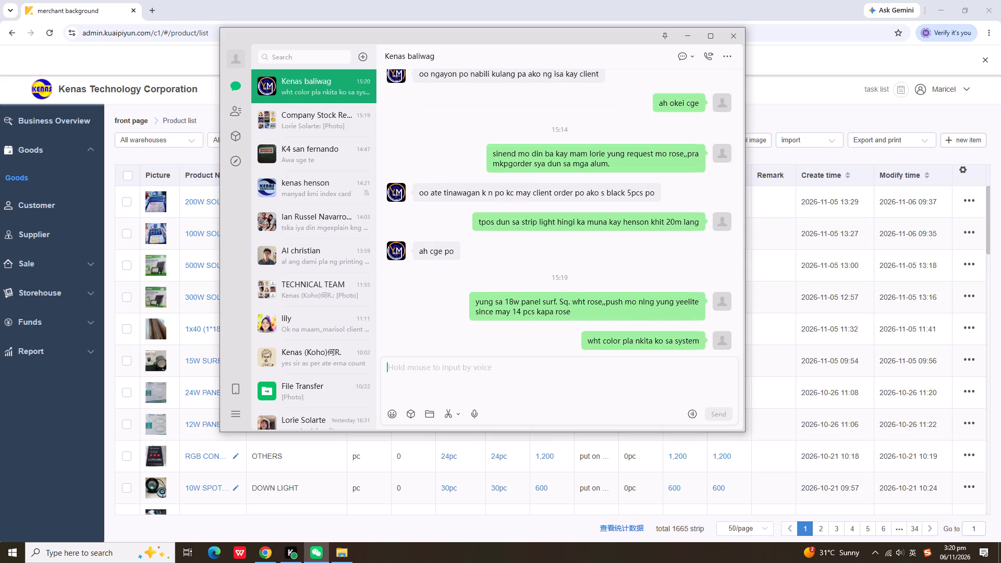
Send the Baliwag store "need mo pla 3color noh,,ayaw n nmin kcng mgorder sa eastman,,halos yellowish kc yung dun" and put the chat away.
{"action": "type", "text": "need o"}
{"action": "key", "text": "BackSpace"}
{"action": "type", "text": "mo pla 3color noh,,ayaw n nmin"}
{"action": "key", "text": "space"}
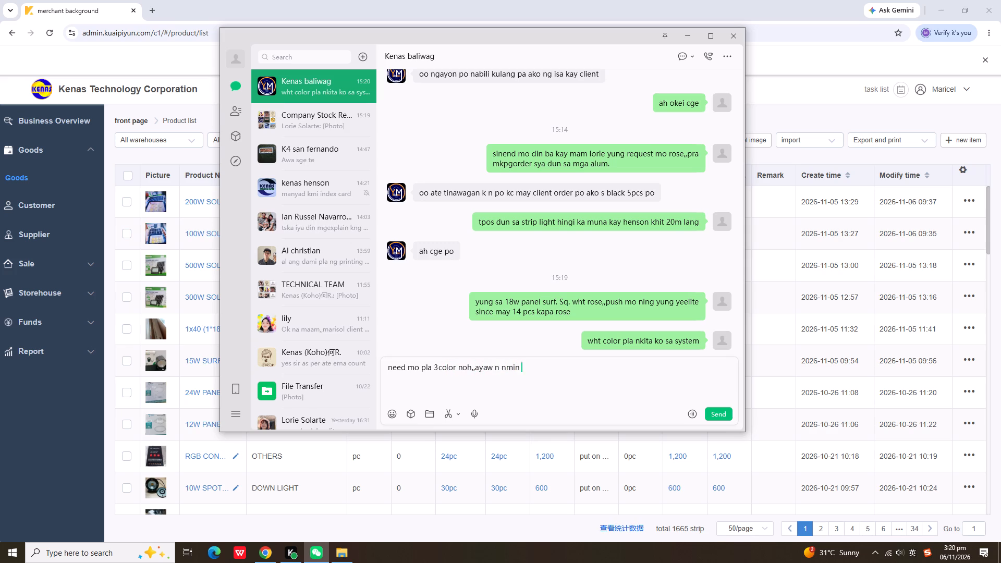
{"action": "type", "text": "kcng mgorder sa eastman,,halos yellowish"}
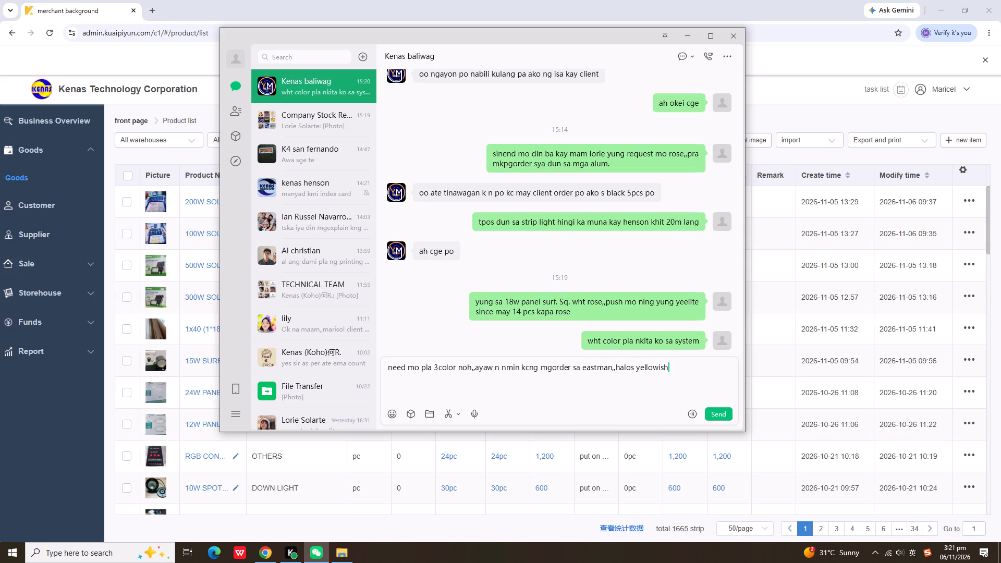
{"action": "key", "text": "space"}
{"action": "type", "text": "kc yung dun"}
{"action": "key", "text": "Return"}
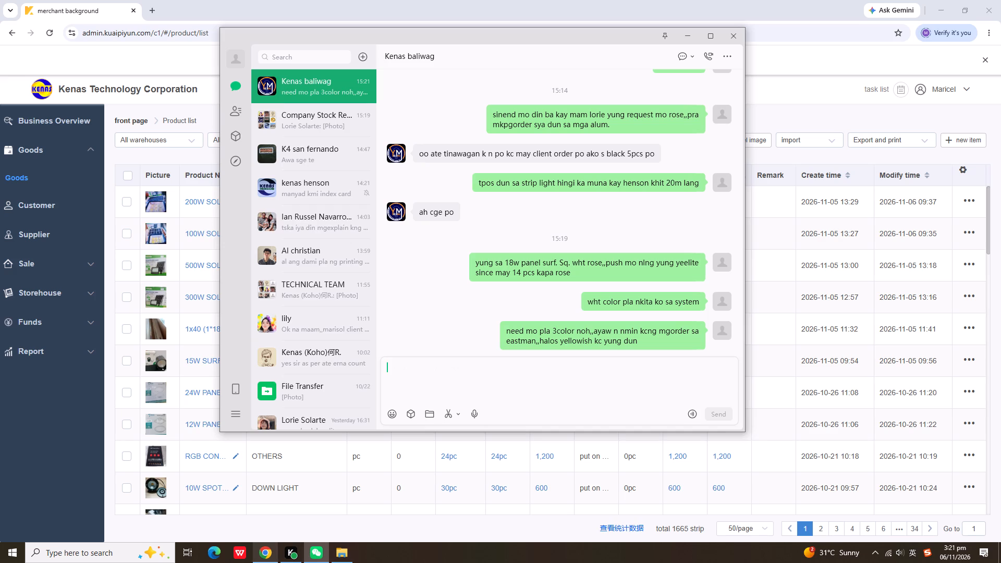
{"action": "left_click", "coordinate": [688, 37]}
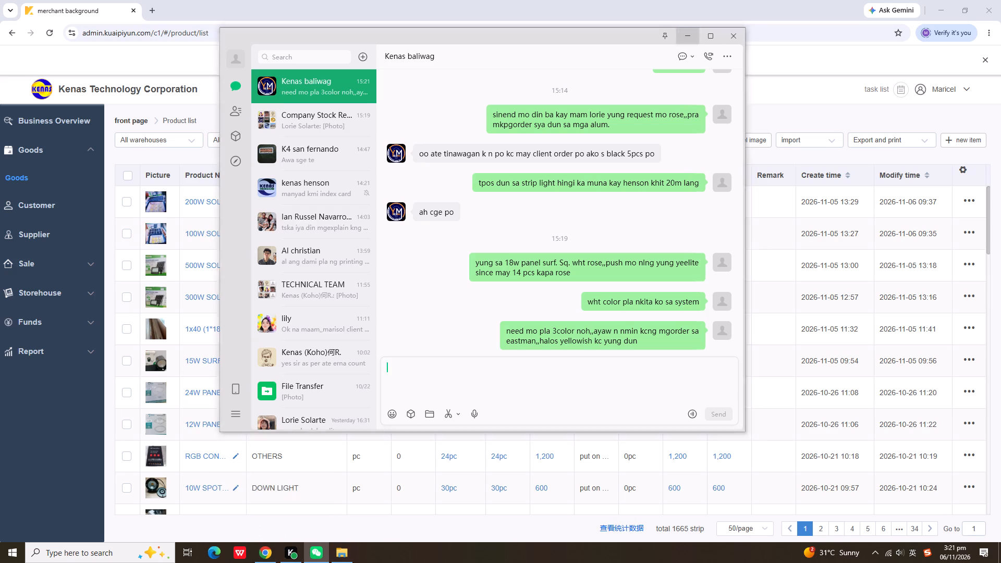
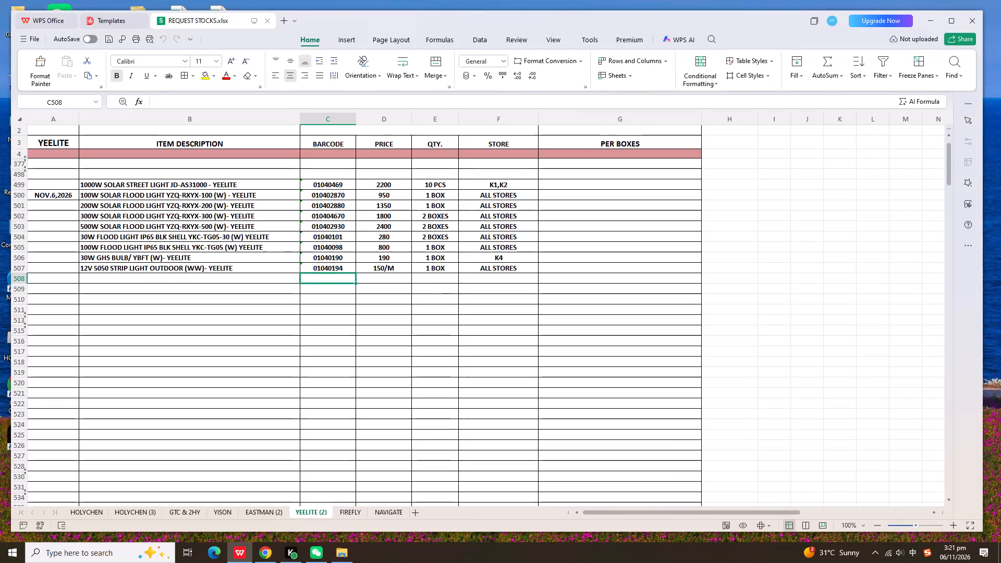
Bring up the EASTMAN (2) sheet of the REQUEST STOCKS workbook.
{"action": "left_click", "coordinate": [383, 510]}
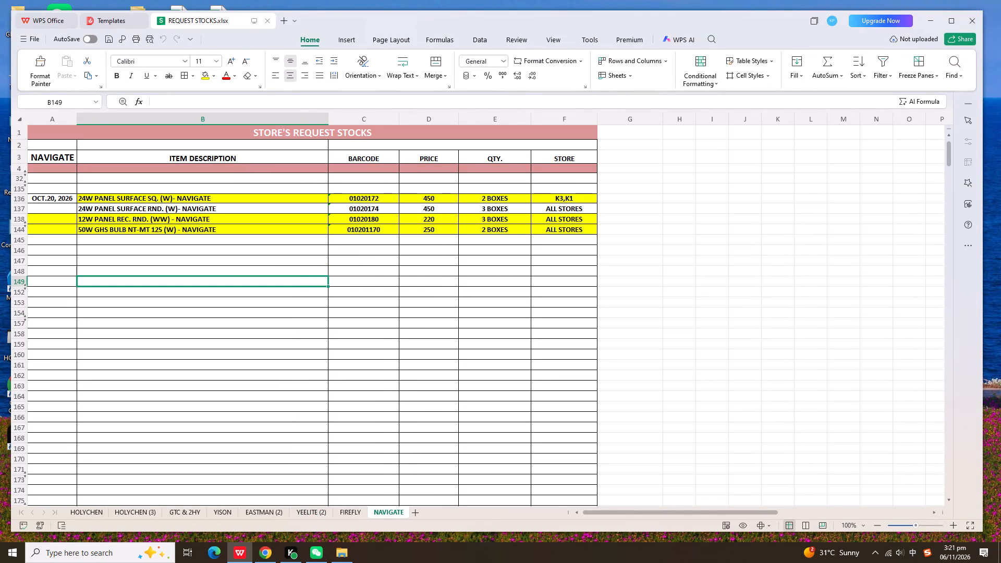
{"action": "left_click", "coordinate": [309, 510]}
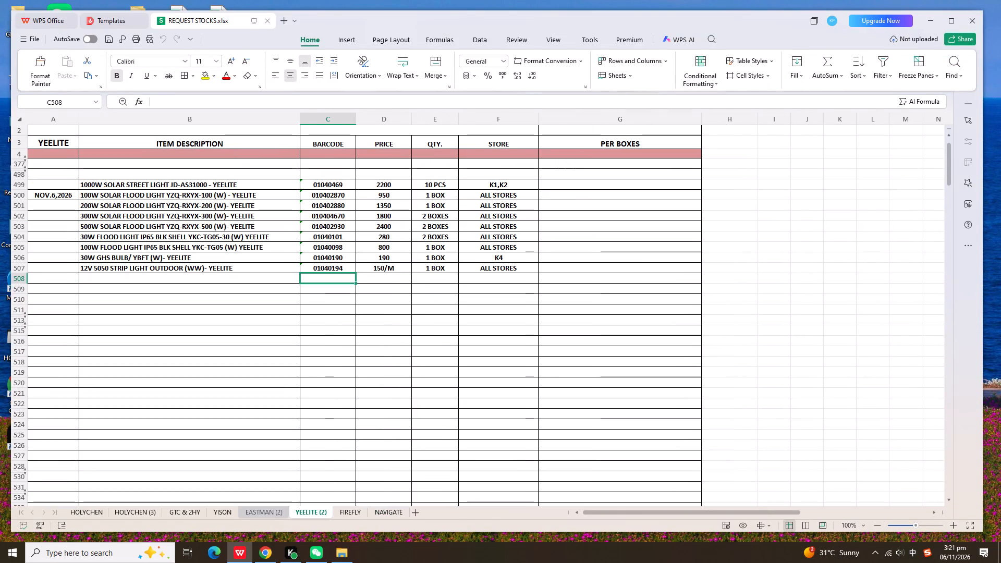
{"action": "left_click", "coordinate": [259, 515]}
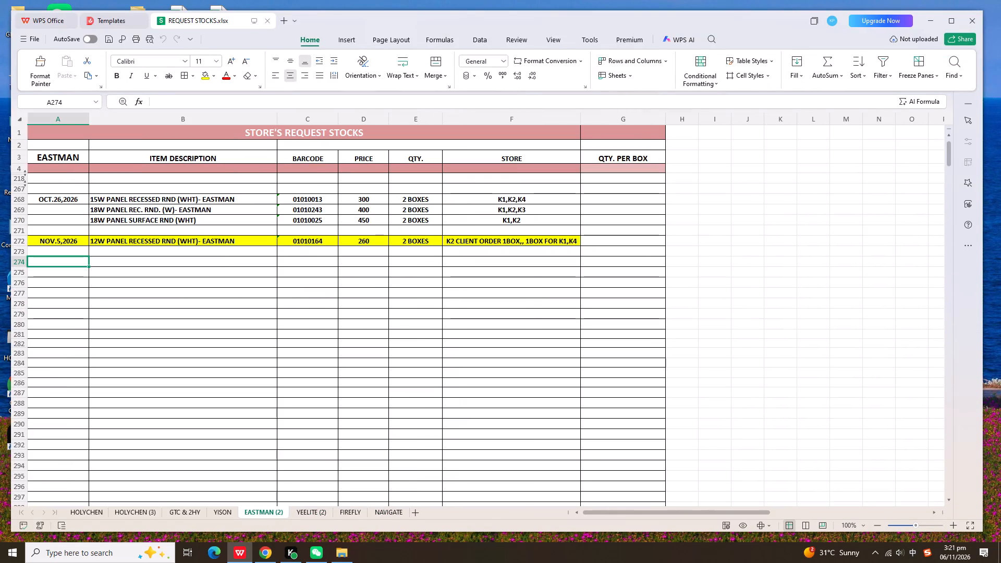
Switch to Weixin, send the Baliwag store the message "pero subukan ko pa din mgorder rose" and put the chat away.
{"action": "left_click", "coordinate": [313, 561]}
{"action": "left_click", "coordinate": [417, 372]}
{"action": "type", "text": "pero subukan ko"}
{"action": "key", "text": "space"}
{"action": "type", "text": "pa din mgorder rose"}
{"action": "key", "text": "Return"}
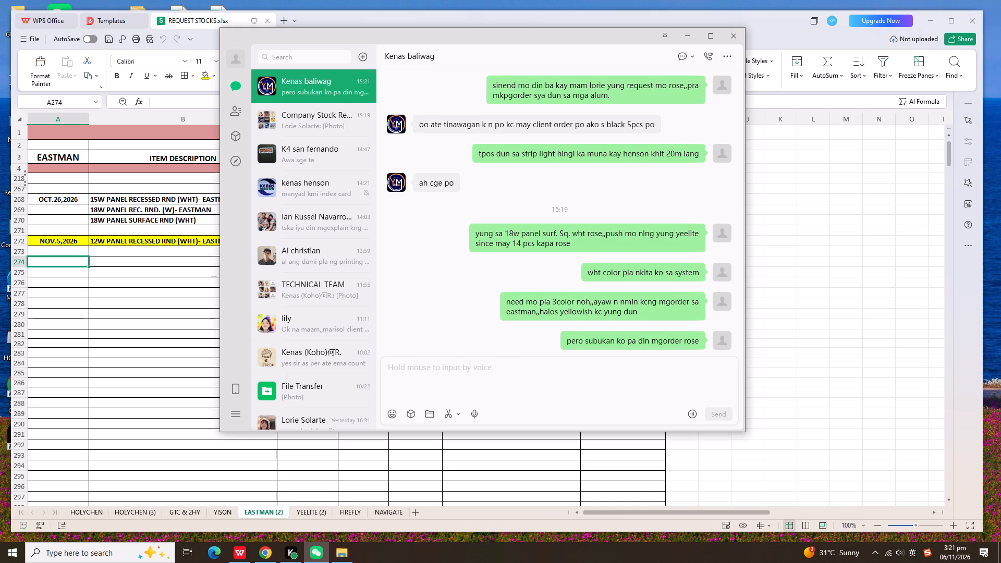
{"action": "left_click", "coordinate": [682, 36]}
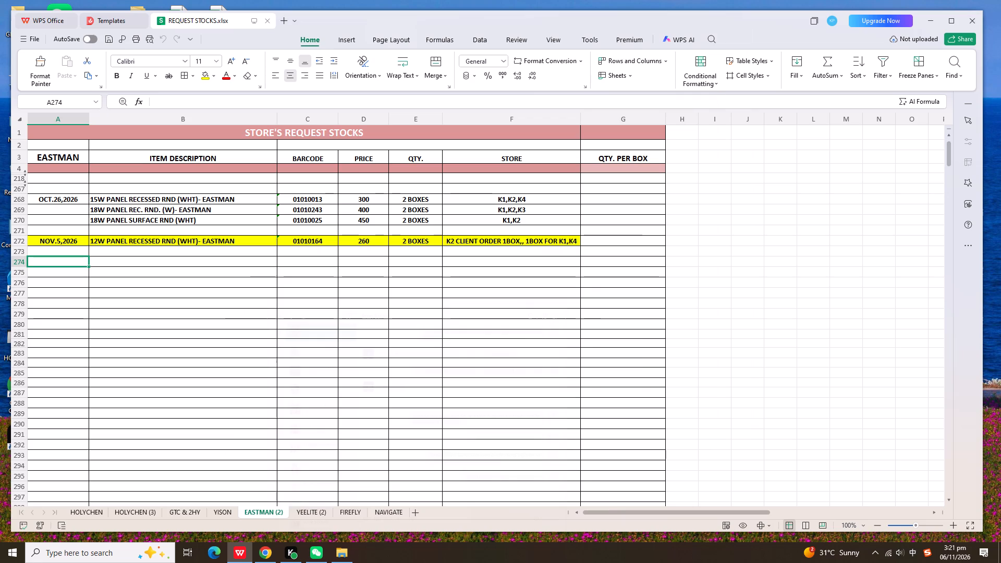
Start a new EASTMAN request line in row 274 of the workbook with barcode 01010052.
{"action": "left_click", "coordinate": [320, 260]}
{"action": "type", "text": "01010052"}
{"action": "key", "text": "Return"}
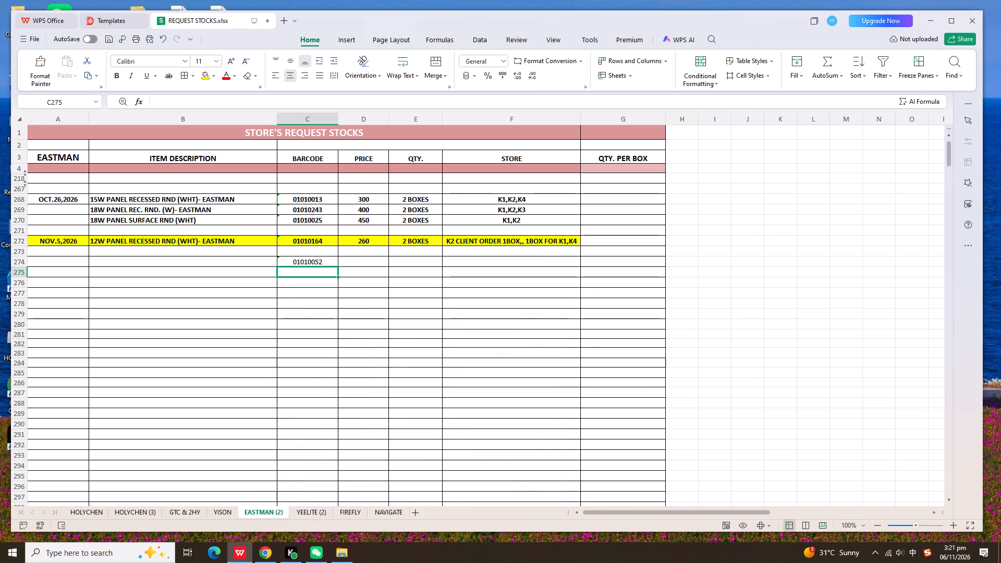
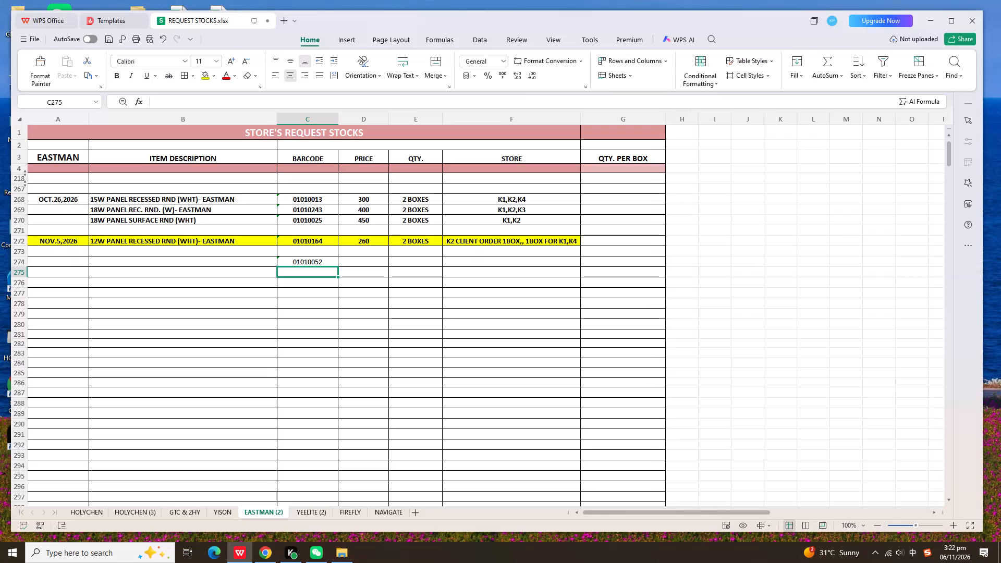
Enter the item description "18W PANEL SURFACE SQ. 3COLOR" for barcode 01010052 in row 274 and save the workbook.
{"action": "left_click", "coordinate": [252, 265]}
{"action": "type", "text": "18W PANEL SURF"}
{"action": "type", "text": "CA"}
{"action": "key", "text": "BackSpace"}
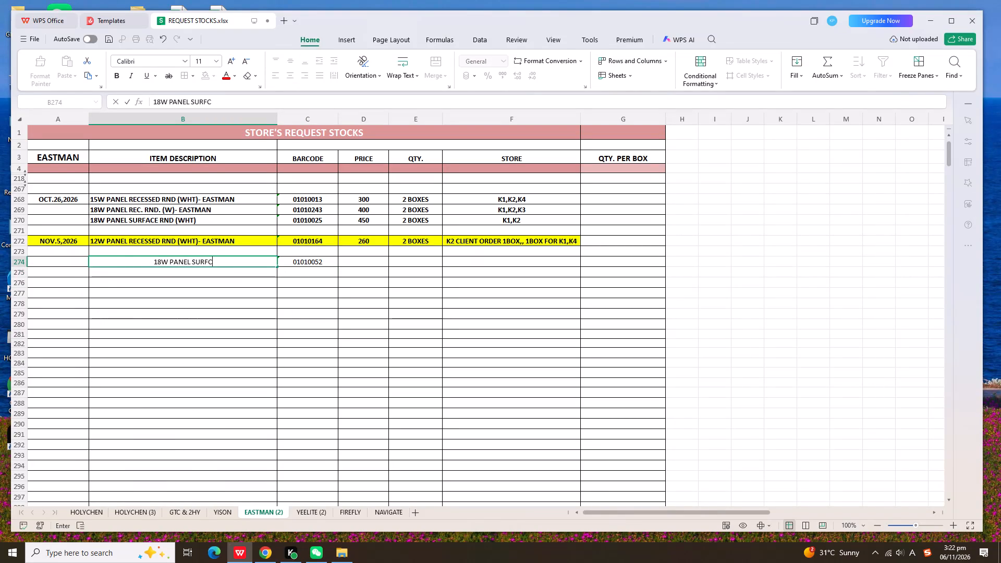
{"action": "key", "text": "BackSpace"}
{"action": "type", "text": "ACE"}
{"action": "key", "text": "space"}
{"action": "type", "text": "SQ."}
{"action": "key", "text": "space"}
{"action": "type", "text": "3OLOR"}
{"action": "key", "text": "BackSpace"}
{"action": "key", "text": "BackSpace"}
{"action": "key", "text": "BackSpace"}
{"action": "key", "text": "BackSpace"}
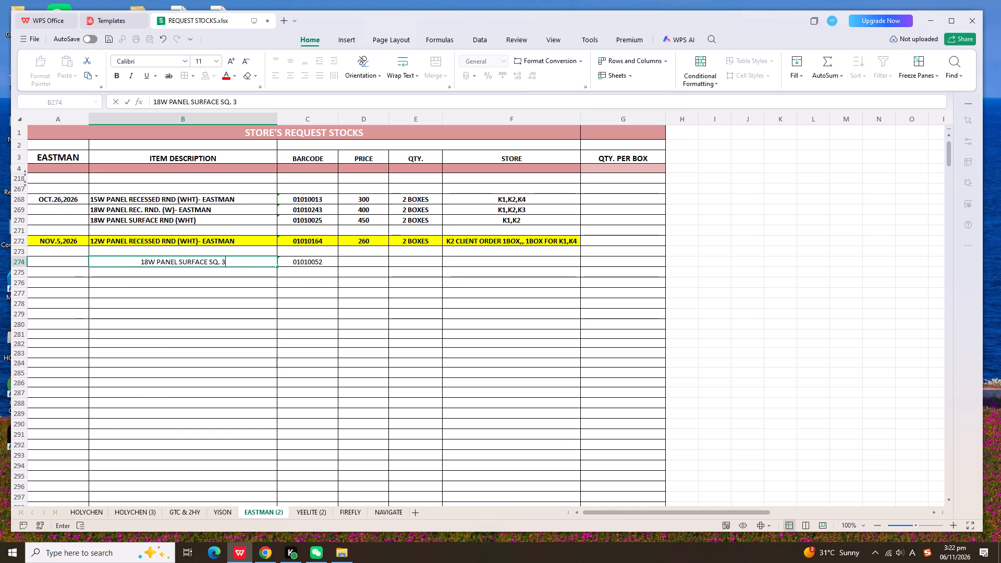
{"action": "type", "text": "COLOR"}
{"action": "key", "text": "Return"}
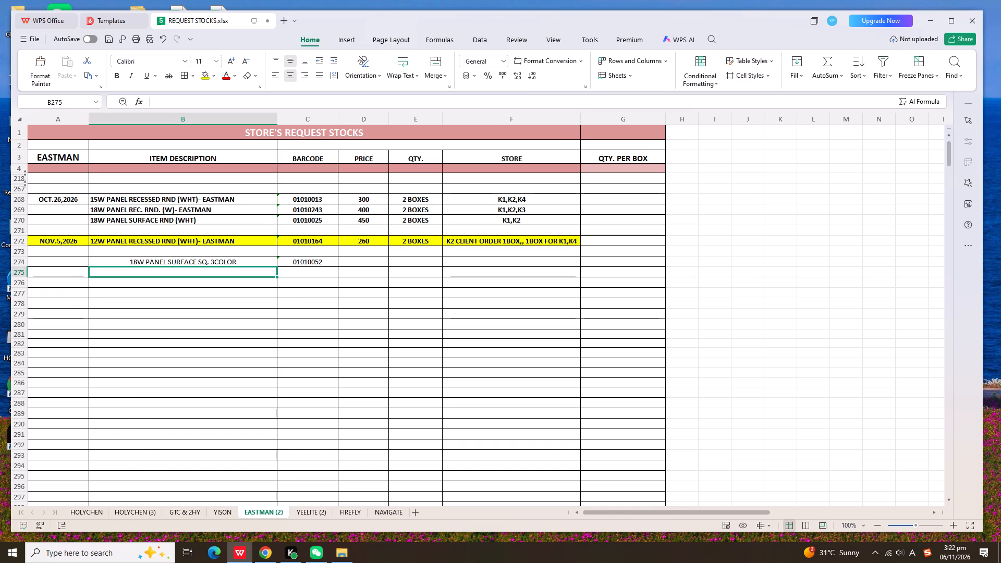
{"action": "key", "text": "ctrl+s"}
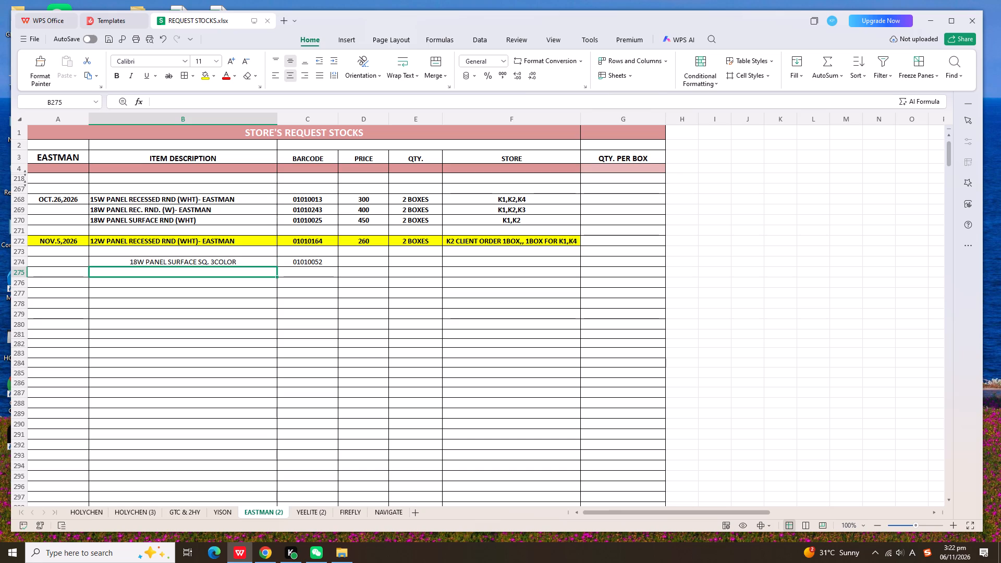
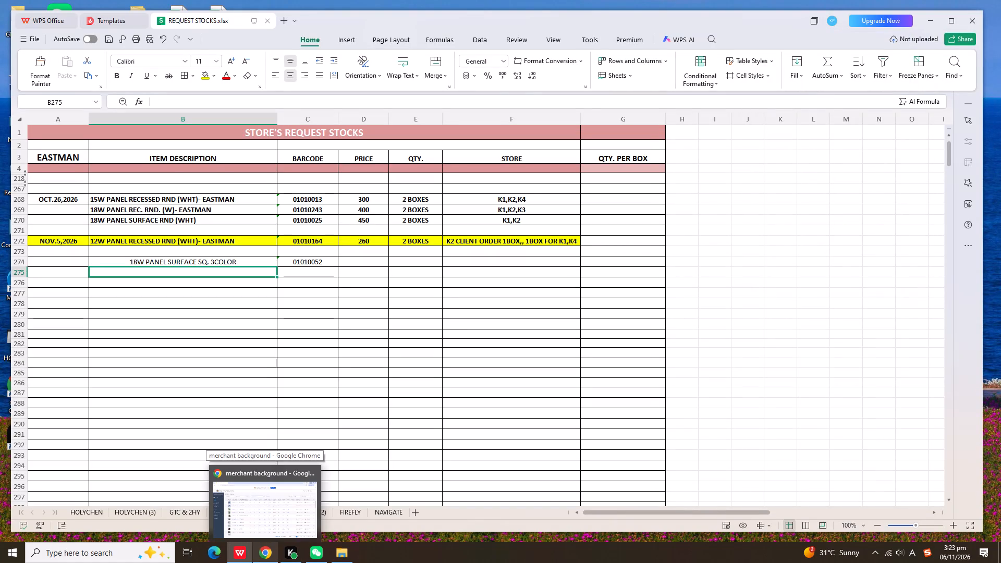
Close the REQUEST STOCKS.xlsx workbook together with its spreadsheet window.
{"action": "left_click", "coordinate": [972, 20]}
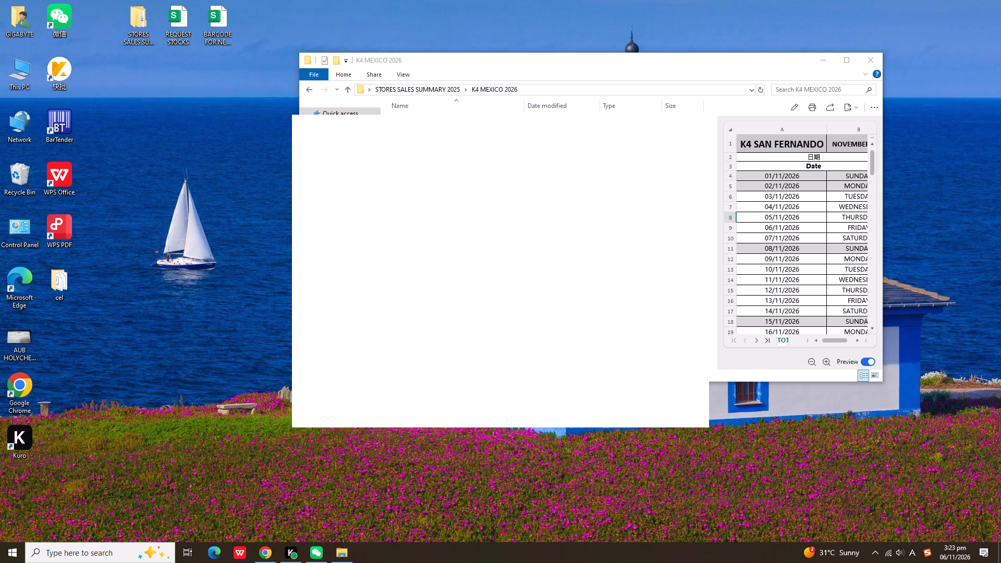
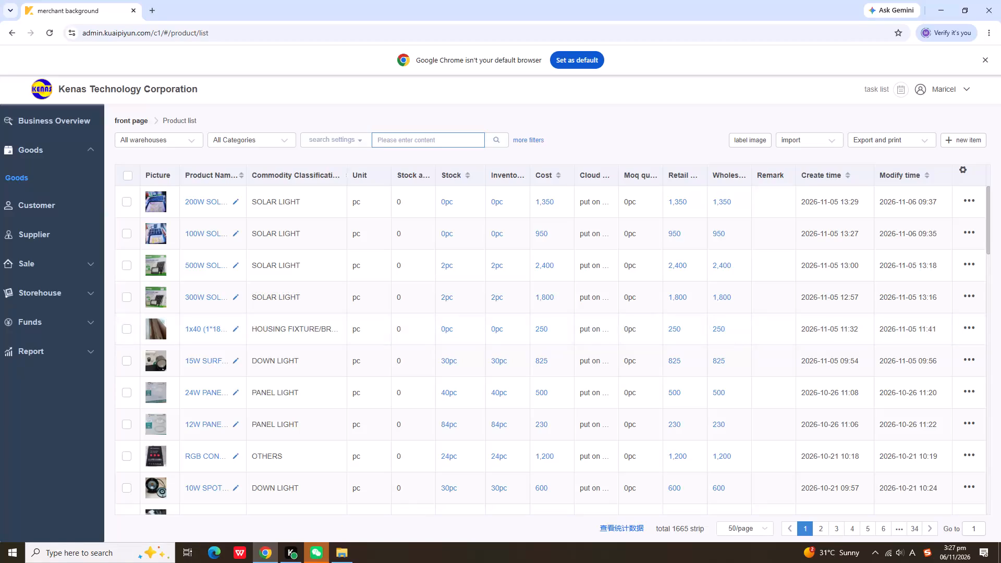
Switch to Weixin and view the payment screenshot in the Company Stock Request group chat, closing the image after checking it.
{"action": "left_click", "coordinate": [321, 550]}
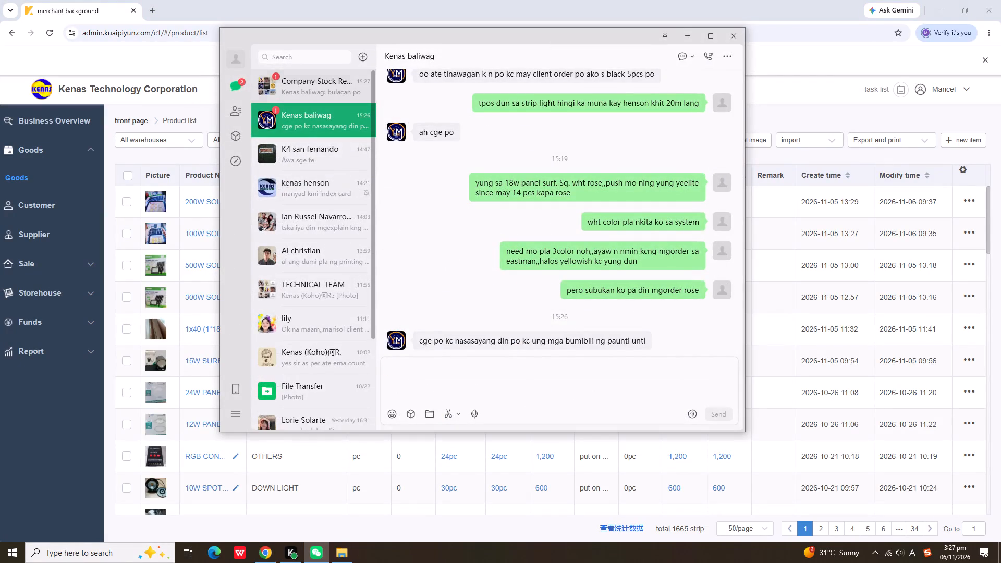
{"action": "left_click", "coordinate": [336, 90]}
{"action": "left_click", "coordinate": [445, 231]}
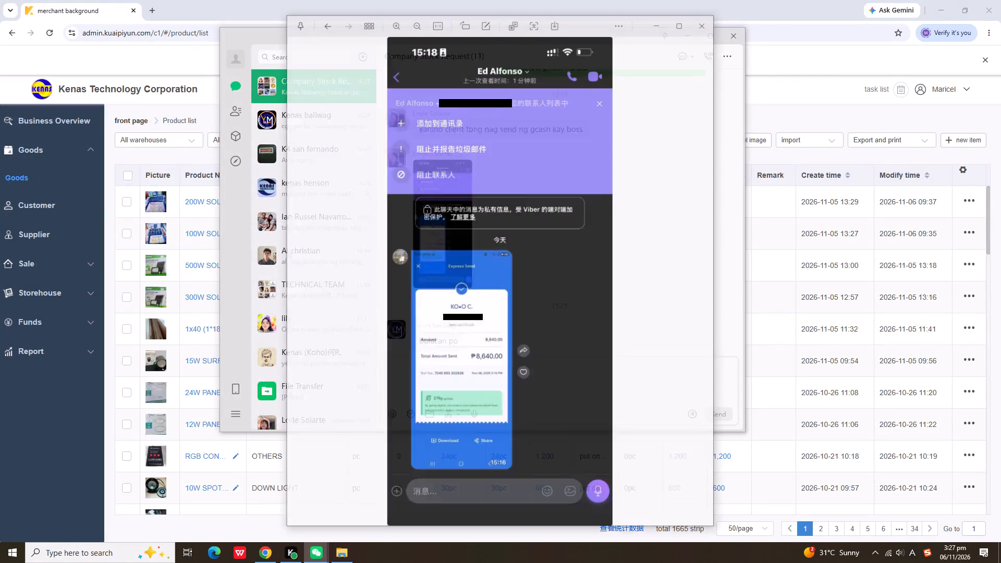
{"action": "left_click", "coordinate": [711, 26]}
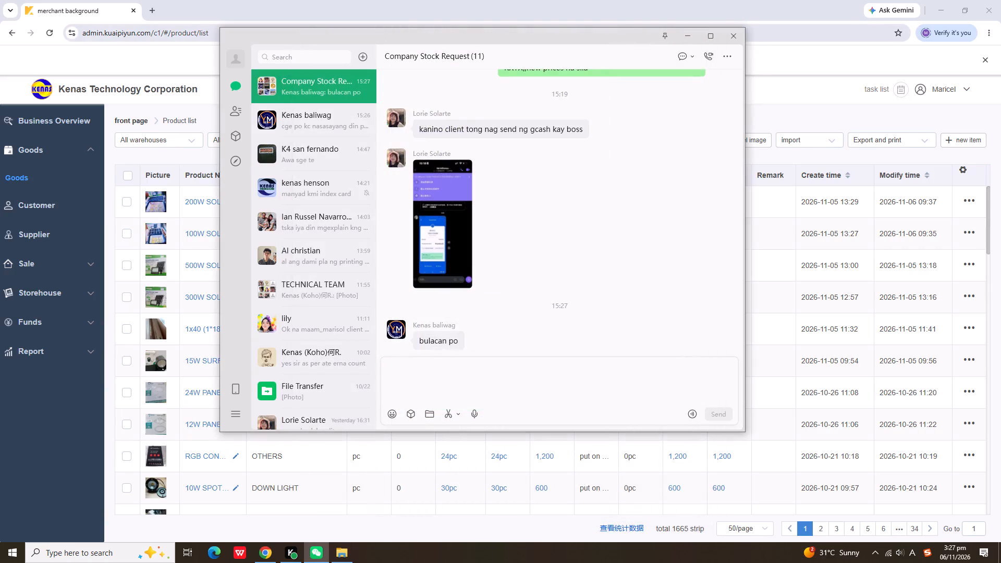
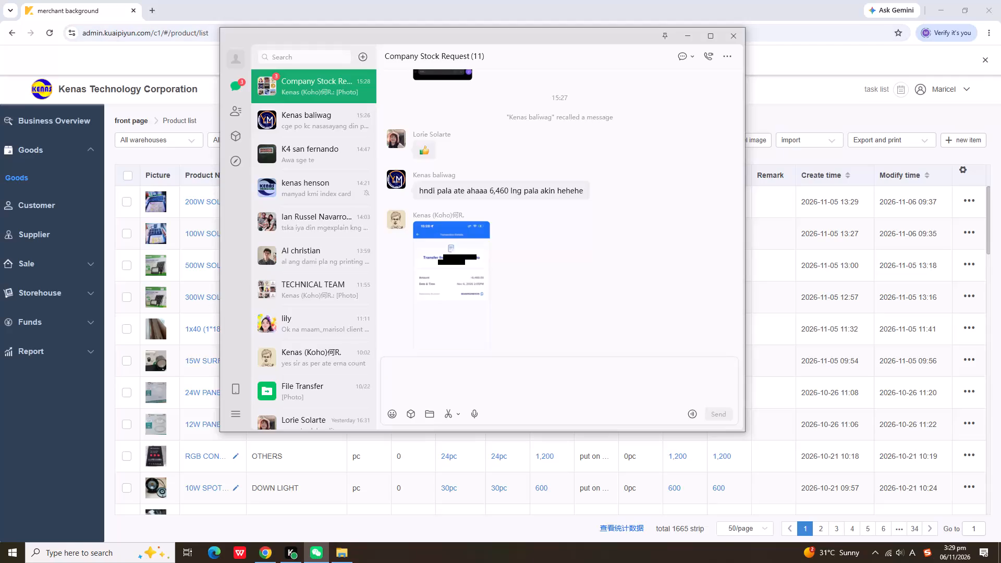
Examine the newly posted transfer receipt in the Company Stock Request chat against the preceding messages, closing the image after each viewing.
{"action": "left_click", "coordinate": [460, 297]}
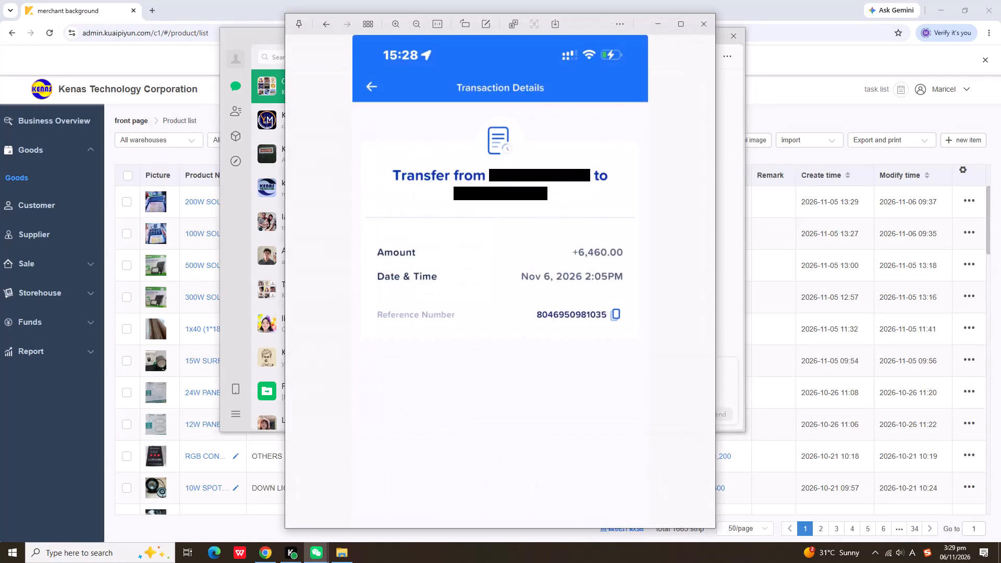
{"action": "left_click", "coordinate": [702, 23]}
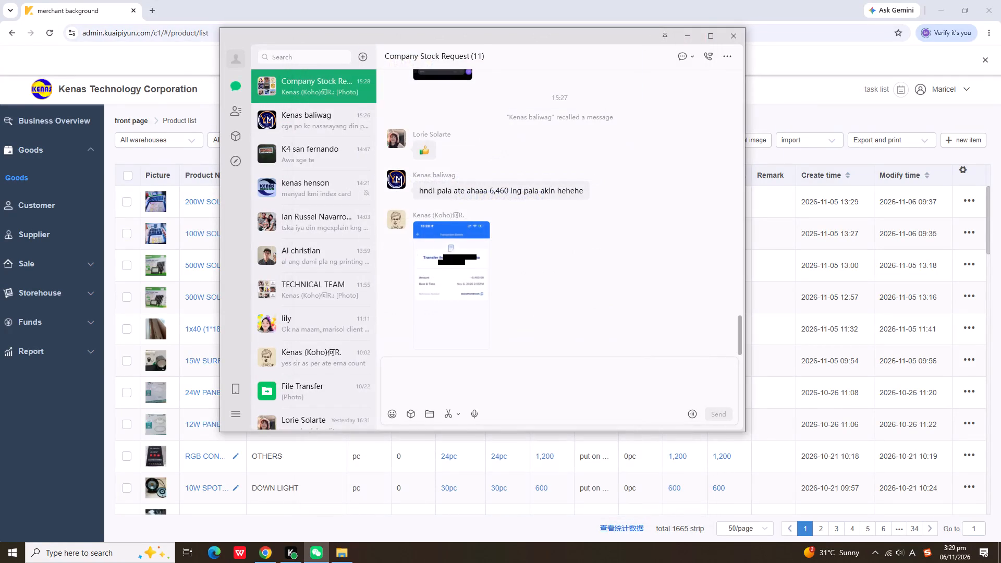
{"action": "scroll", "coordinate": [506, 188], "scroll_direction": "up", "scroll_amount": 2}
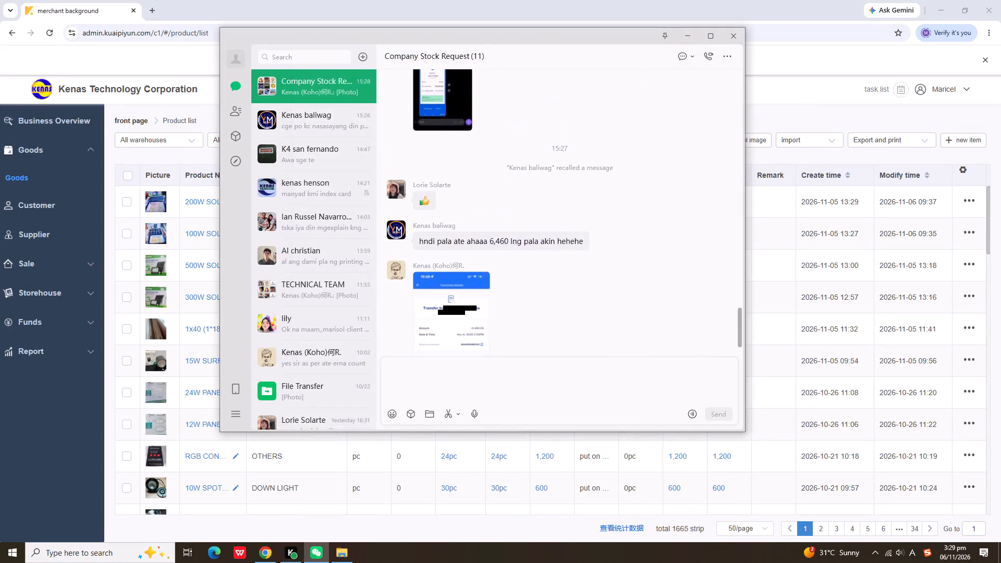
{"action": "scroll", "coordinate": [506, 187], "scroll_direction": "up", "scroll_amount": 2}
{"action": "scroll", "coordinate": [506, 183], "scroll_direction": "down", "scroll_amount": 3}
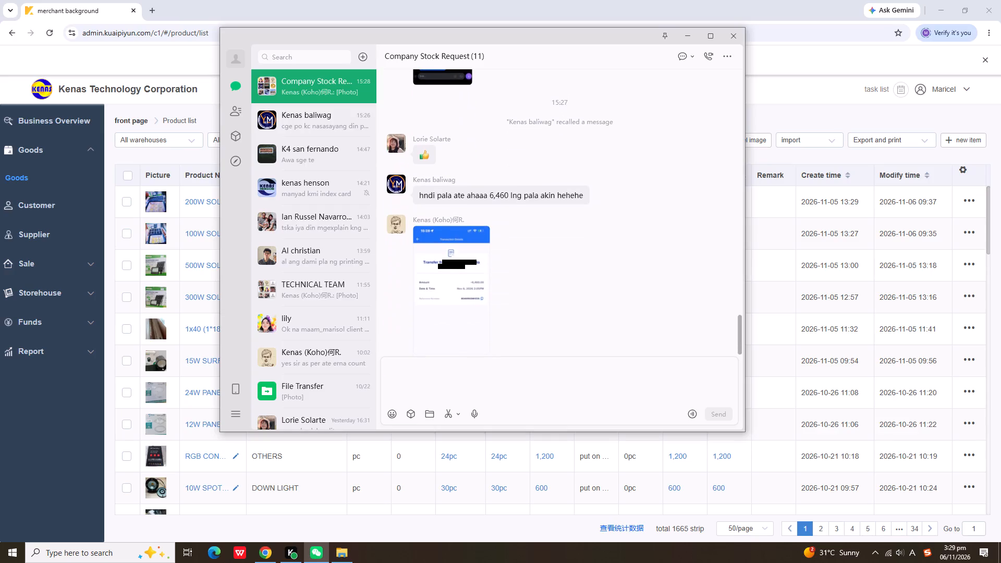
{"action": "left_click", "coordinate": [454, 301]}
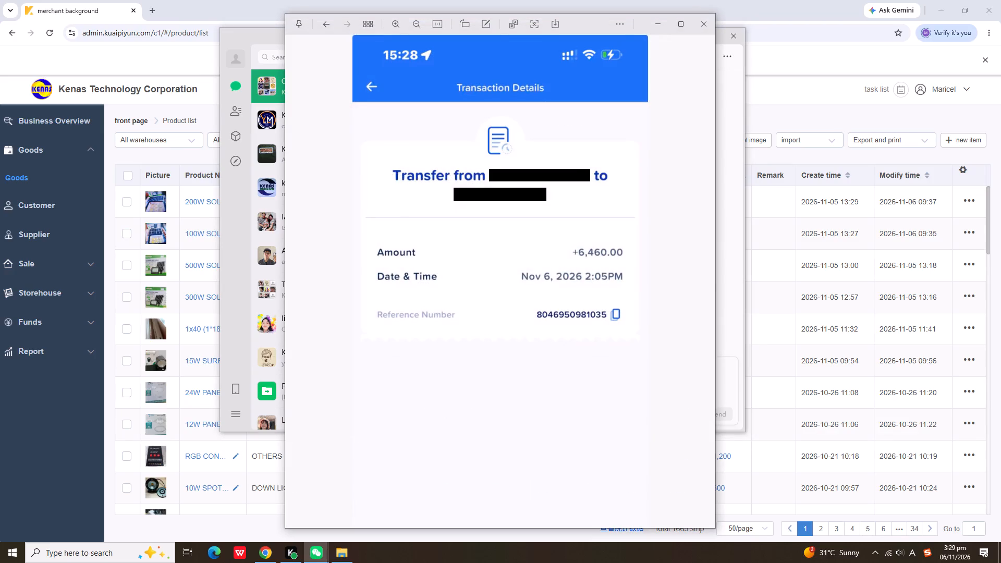
{"action": "left_click", "coordinate": [706, 26]}
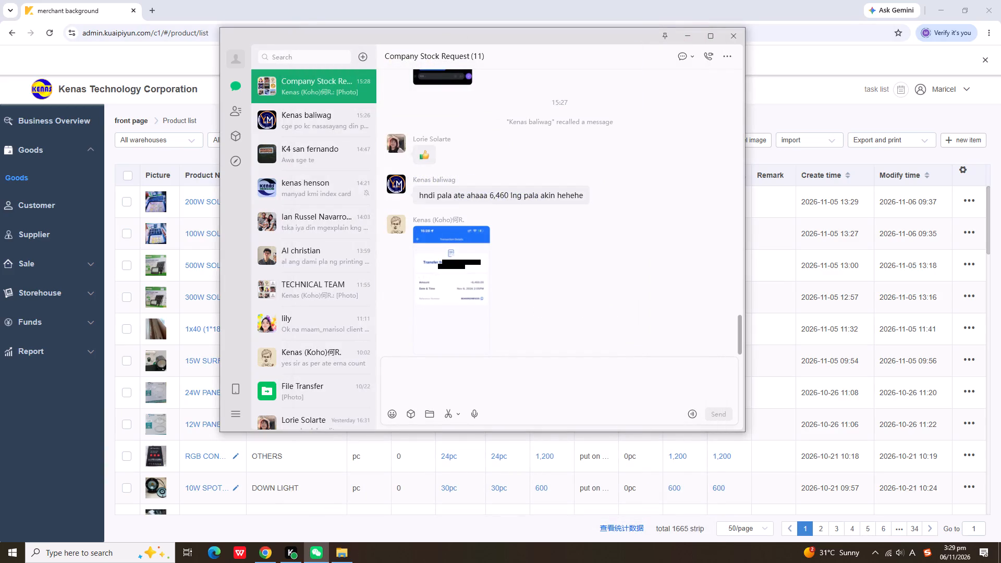
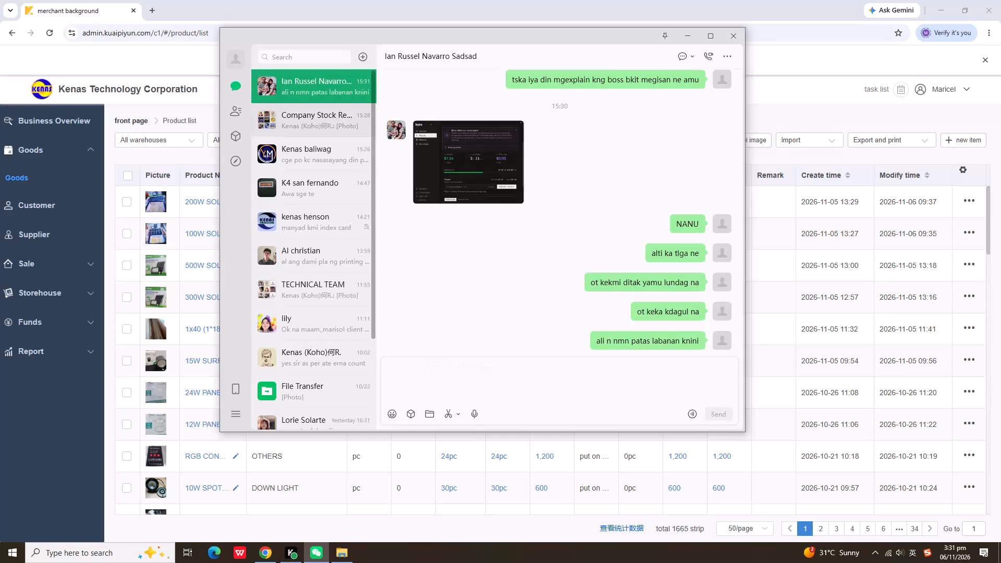
Review the latest messages in the Company Stock Request, Kenas baliwag and K4 san fernando chats, and minimize the chat window.
{"action": "left_click", "coordinate": [318, 130]}
{"action": "left_click", "coordinate": [332, 160]}
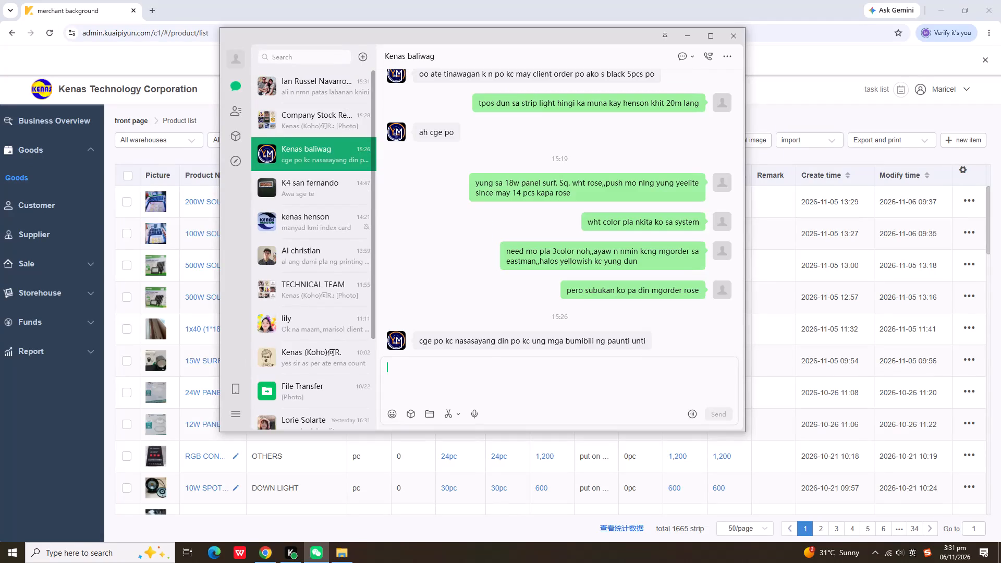
{"action": "left_click", "coordinate": [352, 191]}
{"action": "left_click", "coordinate": [688, 39]}
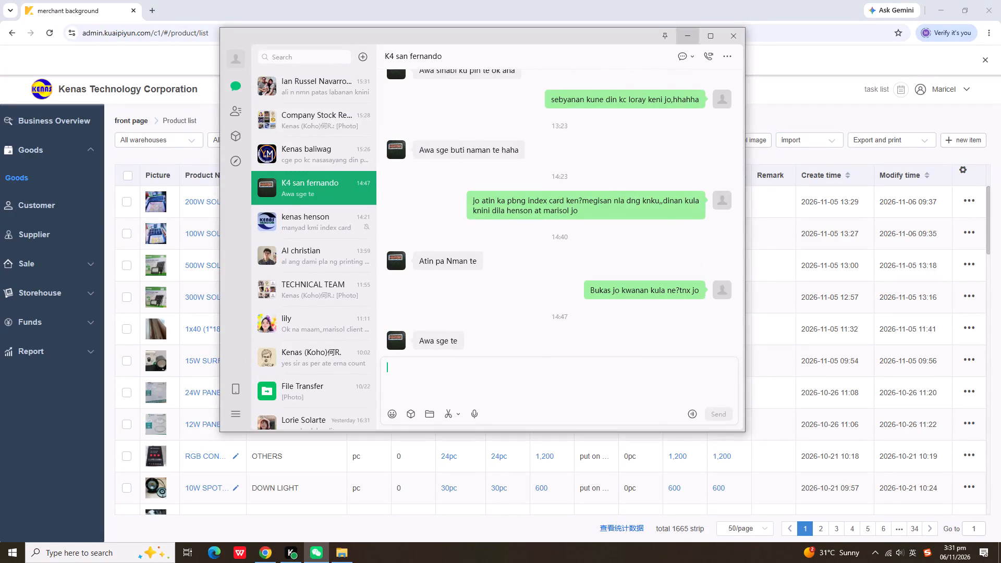
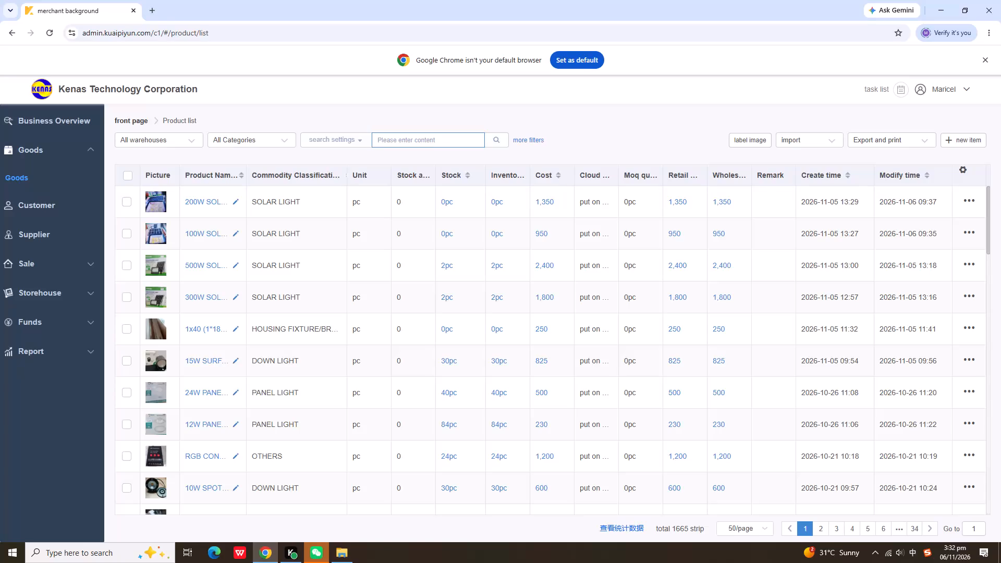
Switch to Weixin and reply "noted jo" in the K4 san fernando chat.
{"action": "left_click", "coordinate": [310, 562]}
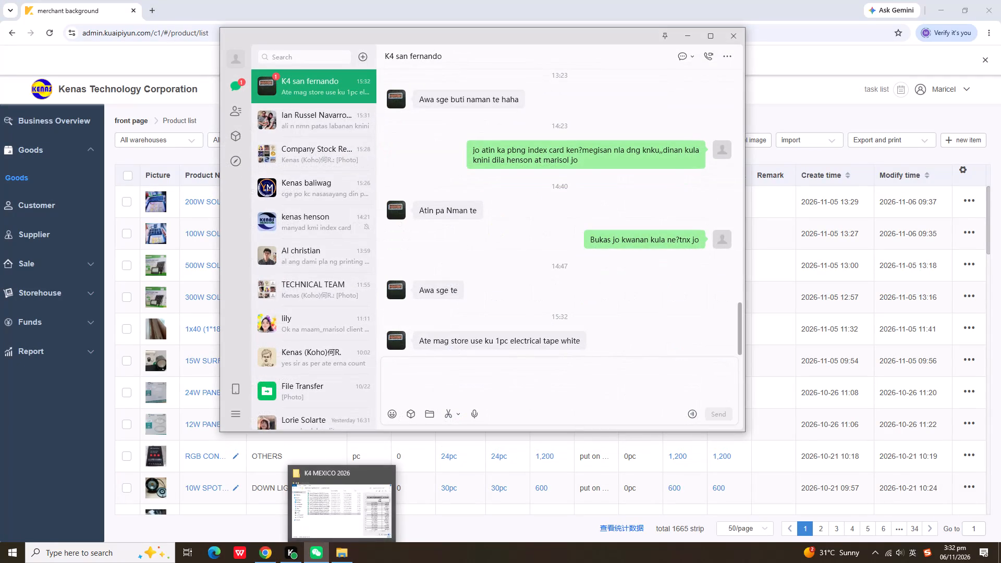
{"action": "left_click", "coordinate": [444, 377]}
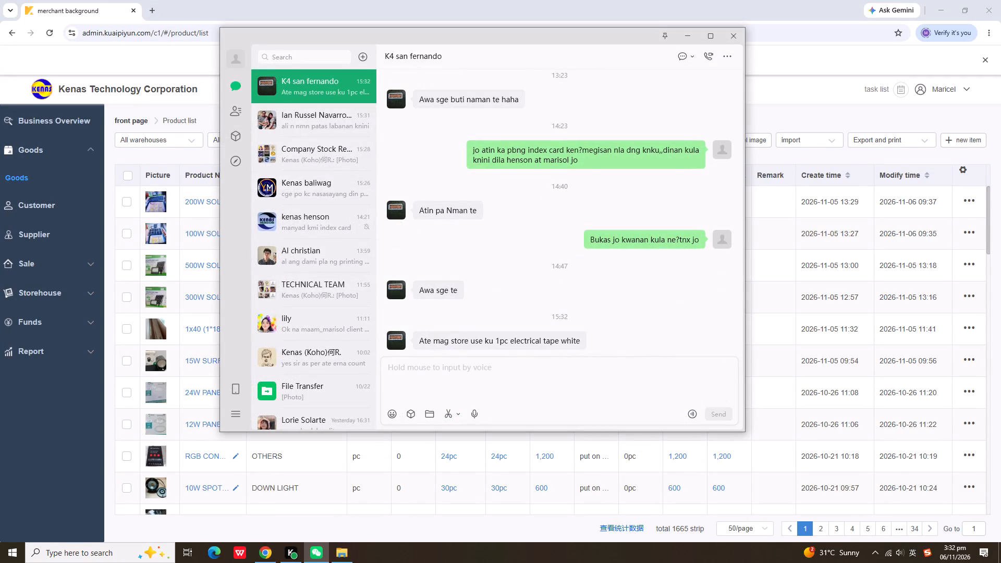
{"action": "key", "text": "n"}
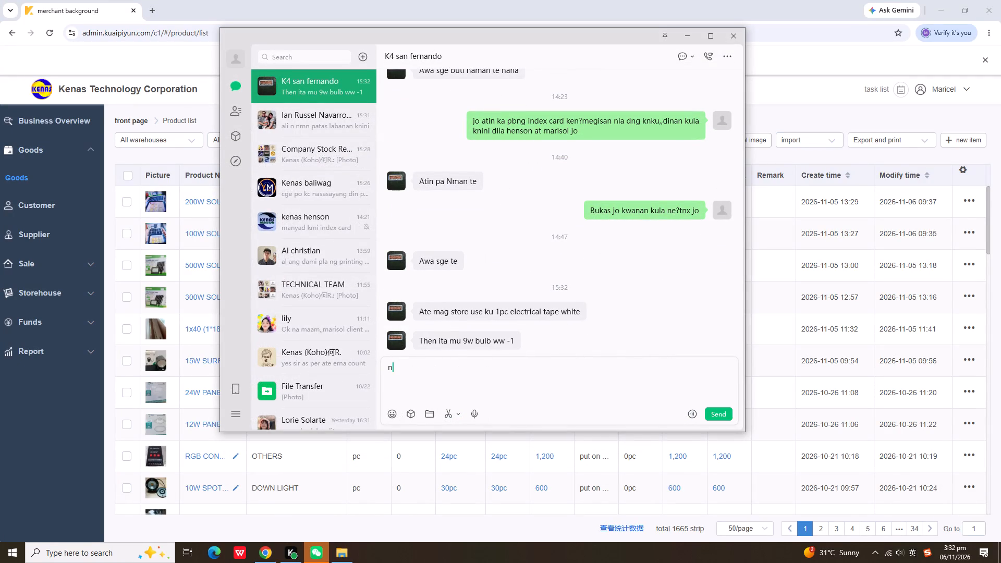
{"action": "type", "text": "oted jo"}
{"action": "key", "text": "Return"}
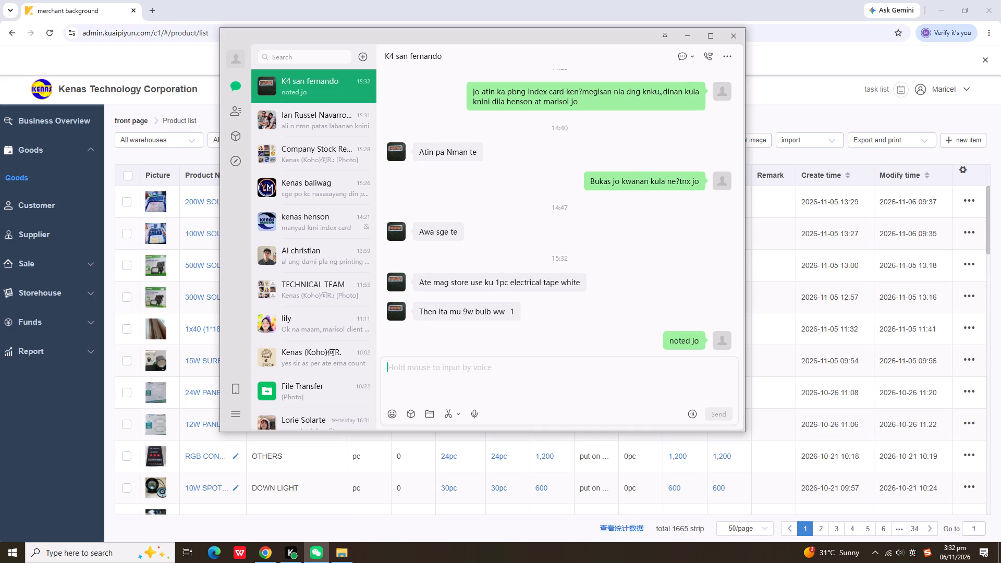
Examine the earlier photo of the Yeelite 9W bulb boxes in the K4 san fernando chat, close it and return to the latest messages.
{"action": "scroll", "coordinate": [523, 256], "scroll_direction": "up", "scroll_amount": 15}
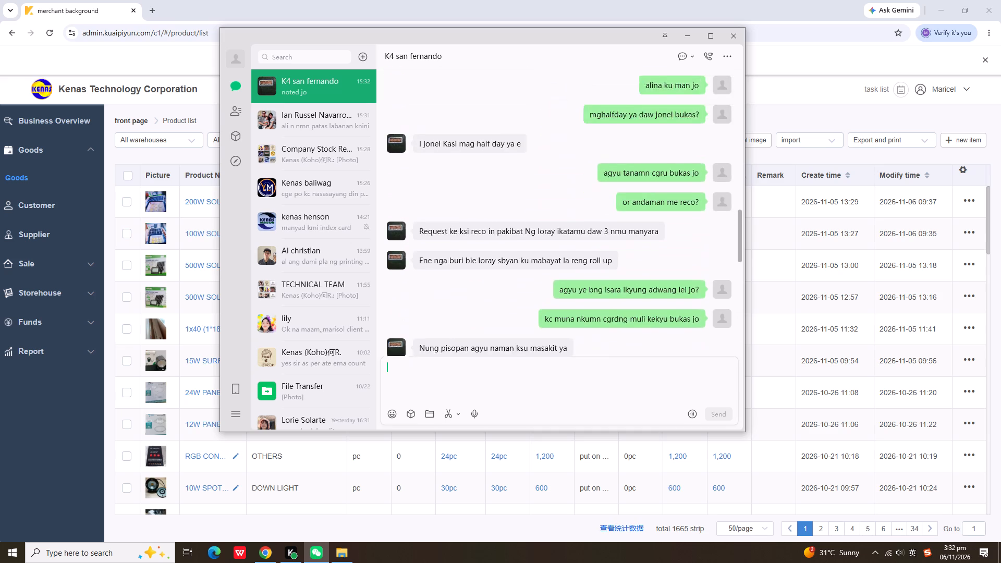
{"action": "scroll", "coordinate": [523, 256], "scroll_direction": "up", "scroll_amount": 10}
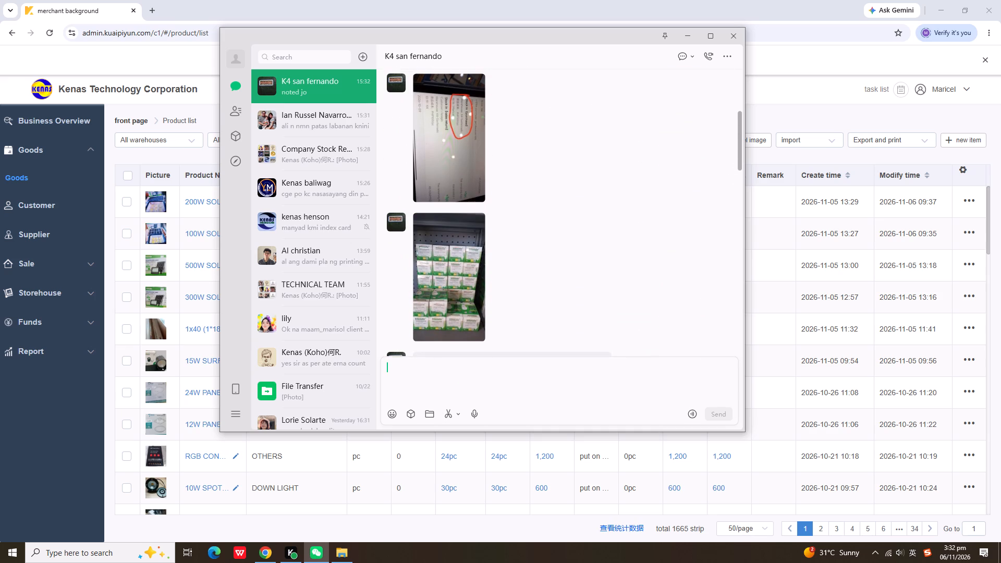
{"action": "left_click", "coordinate": [460, 281]}
{"action": "scroll", "coordinate": [462, 282], "scroll_direction": "up", "scroll_amount": 4}
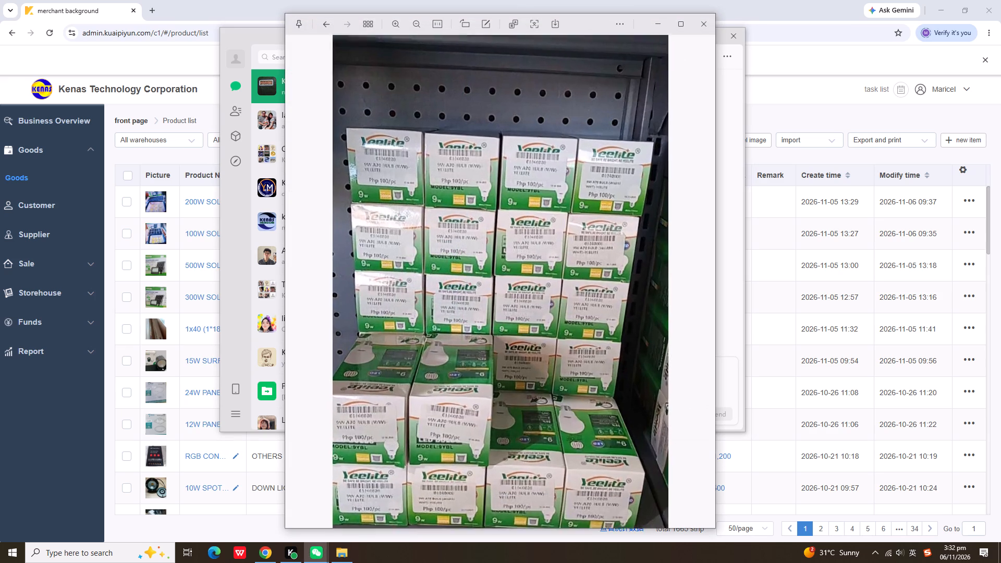
{"action": "scroll", "coordinate": [462, 282], "scroll_direction": "up", "scroll_amount": 2}
{"action": "scroll", "coordinate": [462, 281], "scroll_direction": "down", "scroll_amount": 1}
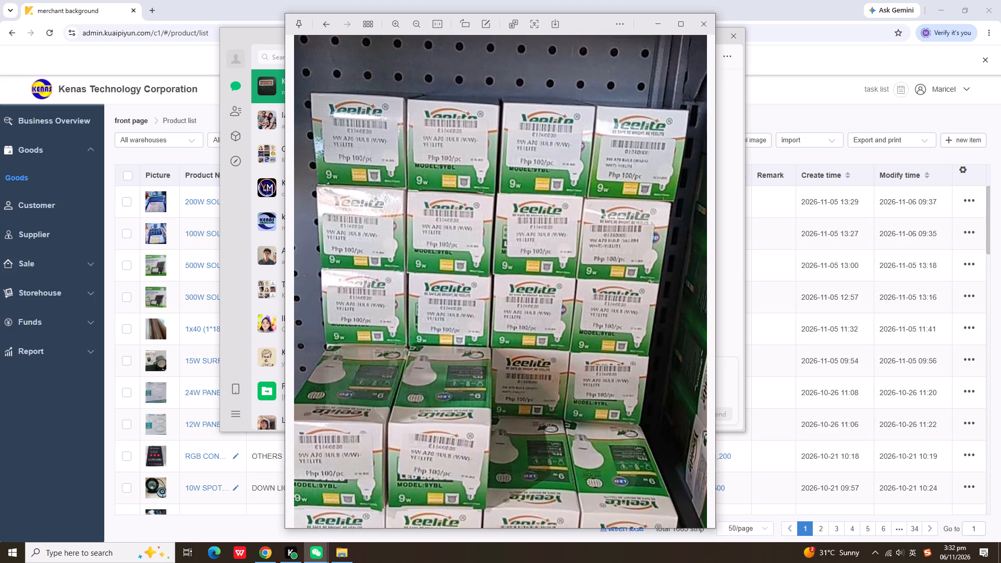
{"action": "scroll", "coordinate": [552, 322], "scroll_direction": "down", "scroll_amount": 3}
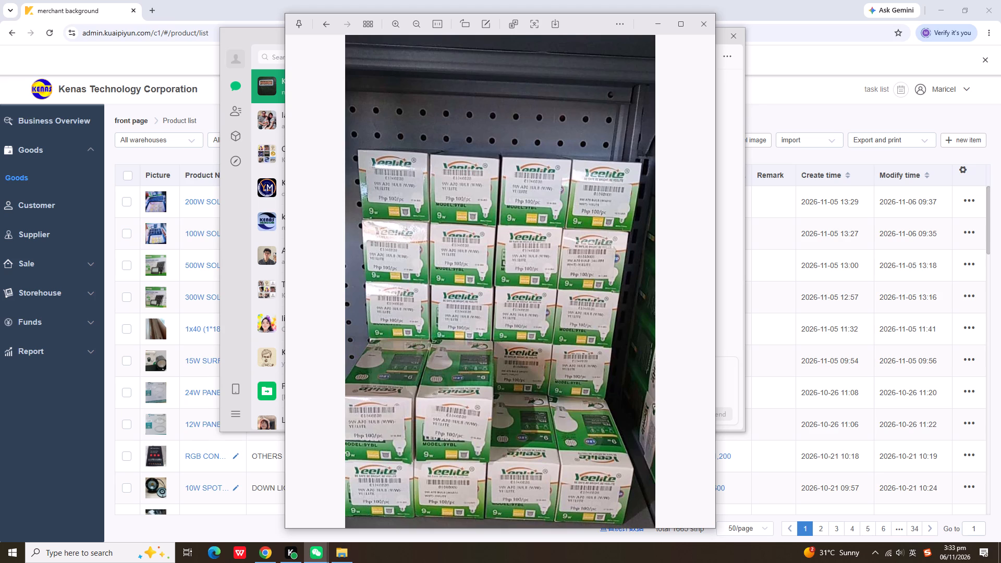
{"action": "scroll", "coordinate": [432, 346], "scroll_direction": "up", "scroll_amount": 4}
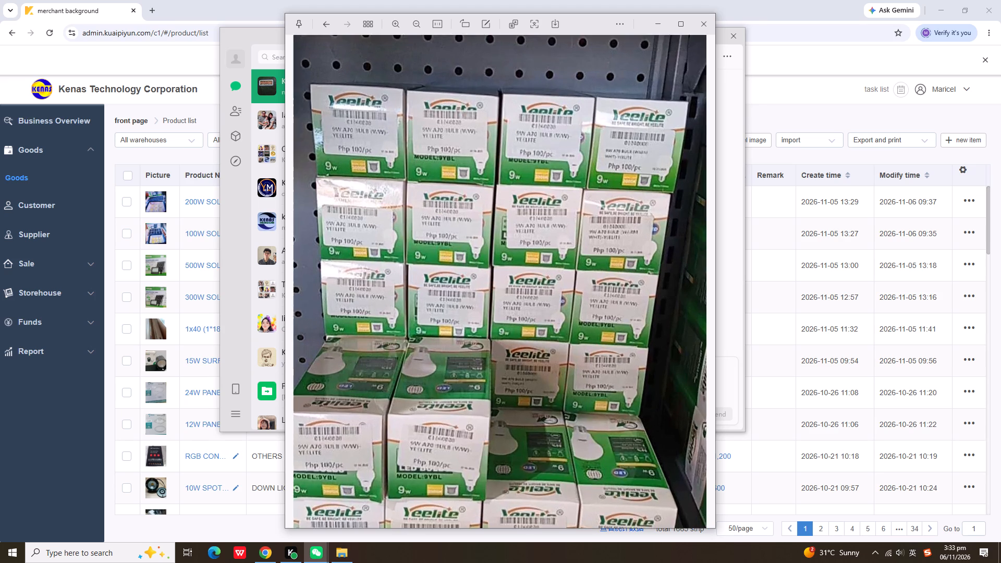
{"action": "scroll", "coordinate": [432, 346], "scroll_direction": "up", "scroll_amount": 1}
{"action": "scroll", "coordinate": [432, 346], "scroll_direction": "down", "scroll_amount": 6}
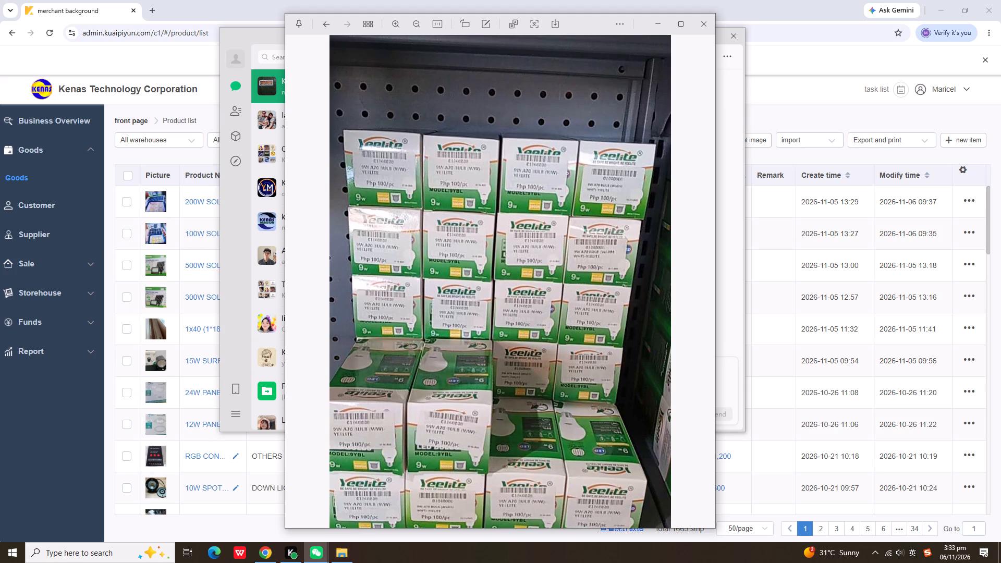
{"action": "left_click", "coordinate": [707, 29]}
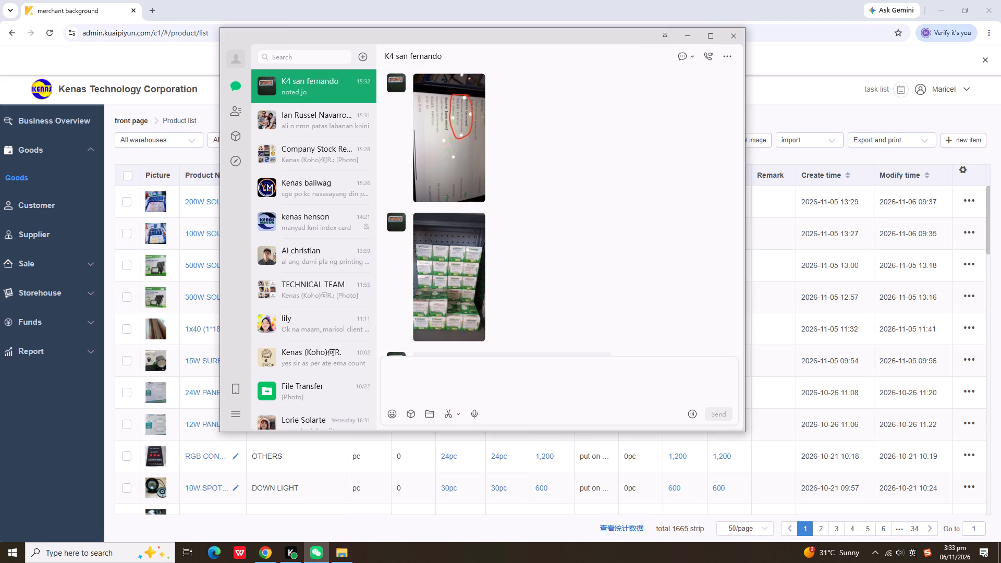
{"action": "scroll", "coordinate": [540, 268], "scroll_direction": "down", "scroll_amount": 20}
{"action": "scroll", "coordinate": [540, 268], "scroll_direction": "down", "scroll_amount": 19}
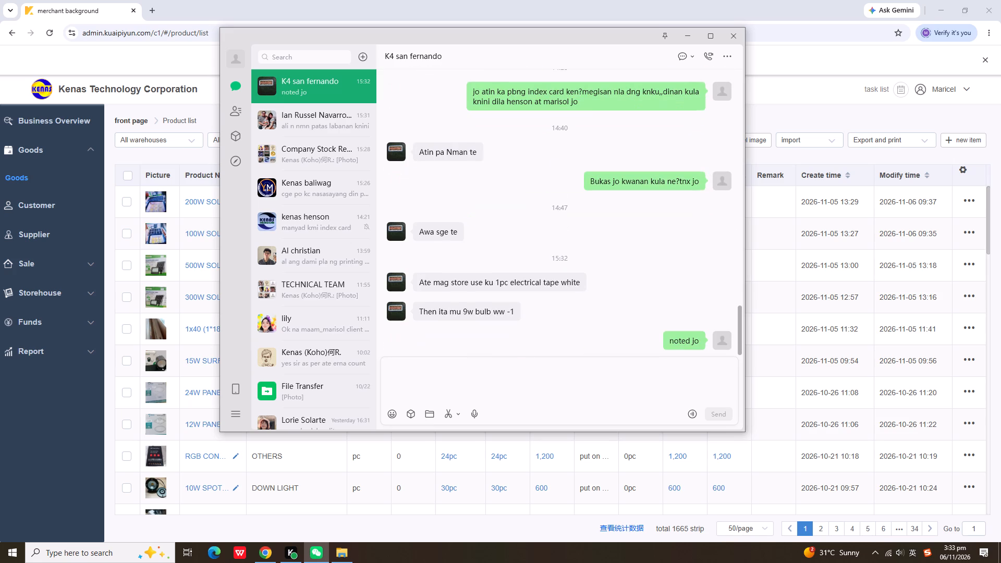
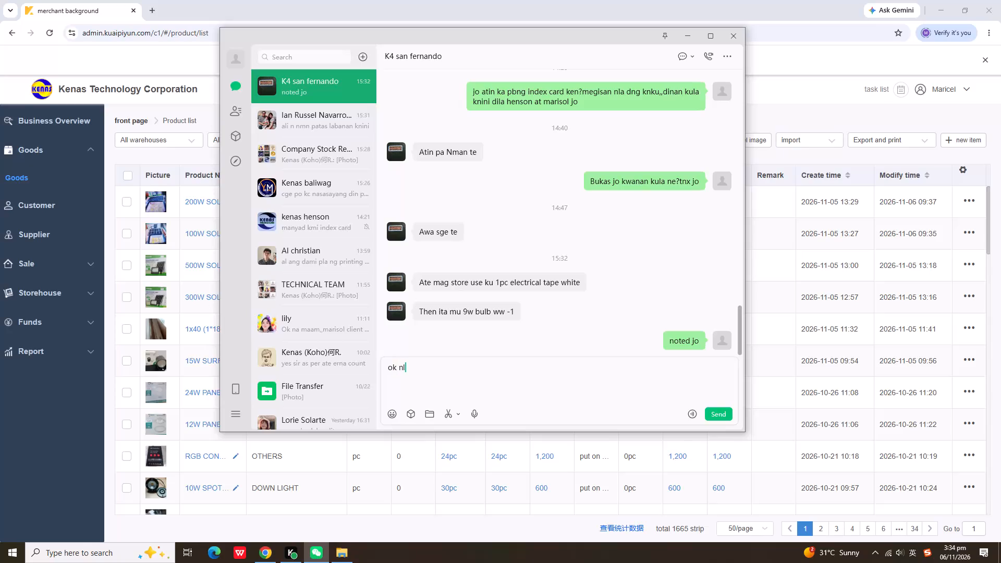
Send the reply "ok nla jo" in the K4 san fernando chat.
{"action": "key", "text": "Return"}
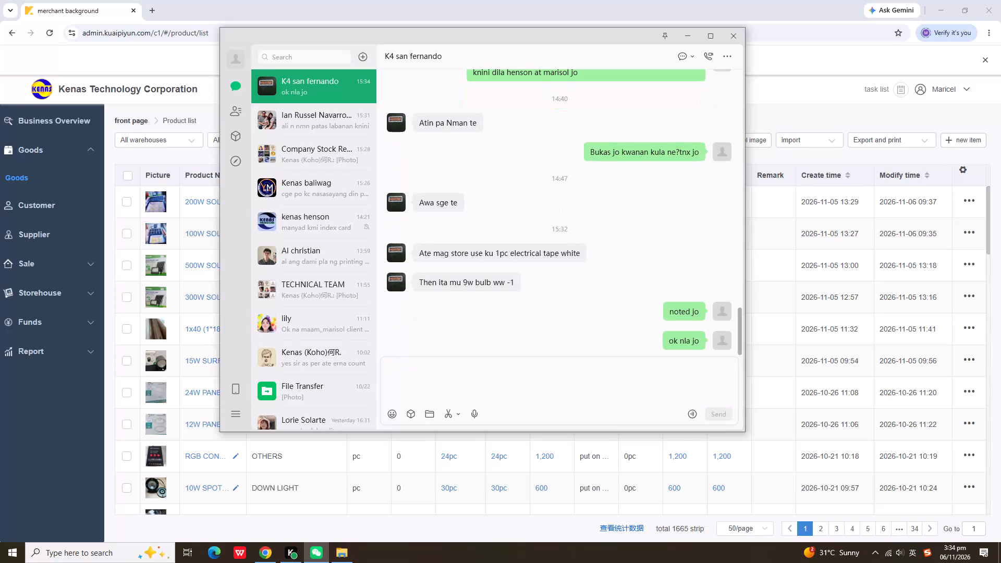
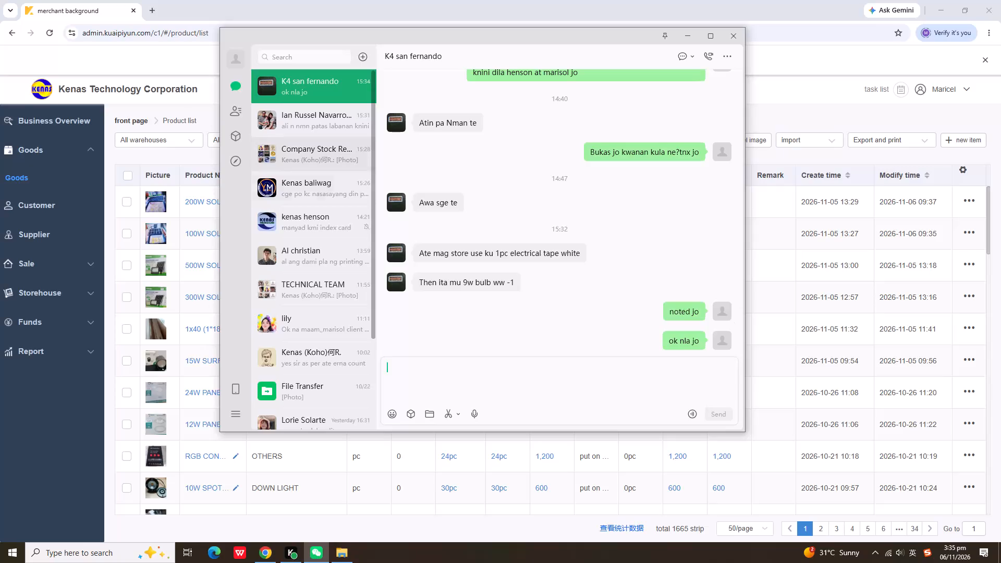
Examine the sign installation photos in the TECHNICAL TEAM group chat, covering the PHILTAI pylon sign and the wall lettering.
{"action": "left_click", "coordinate": [336, 289]}
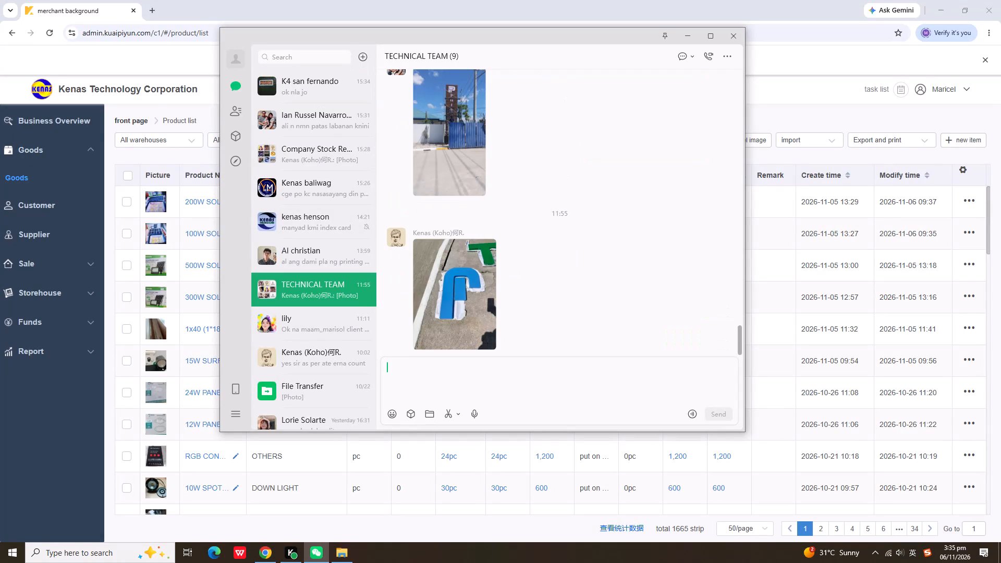
{"action": "left_click", "coordinate": [462, 133]}
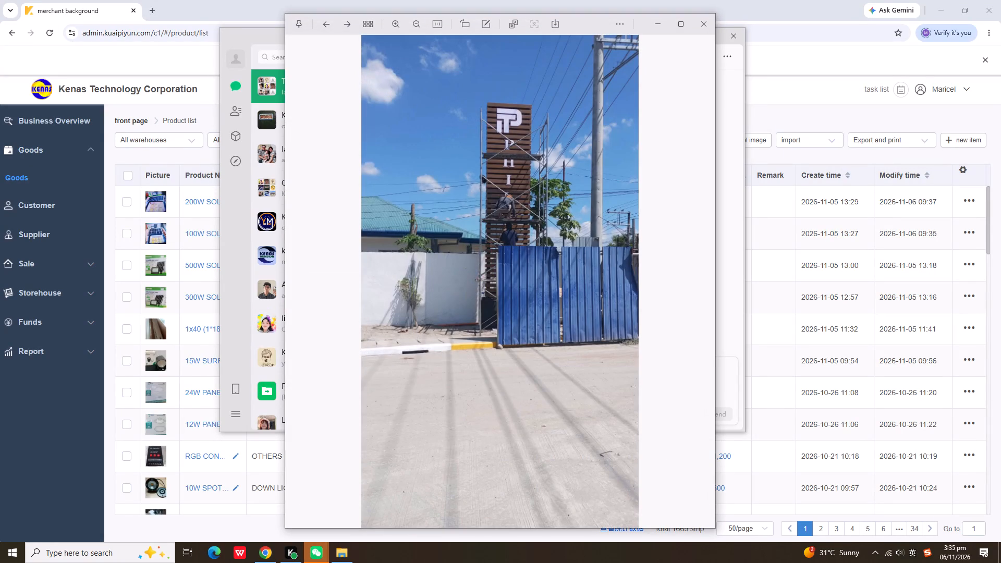
{"action": "left_click", "coordinate": [702, 26]}
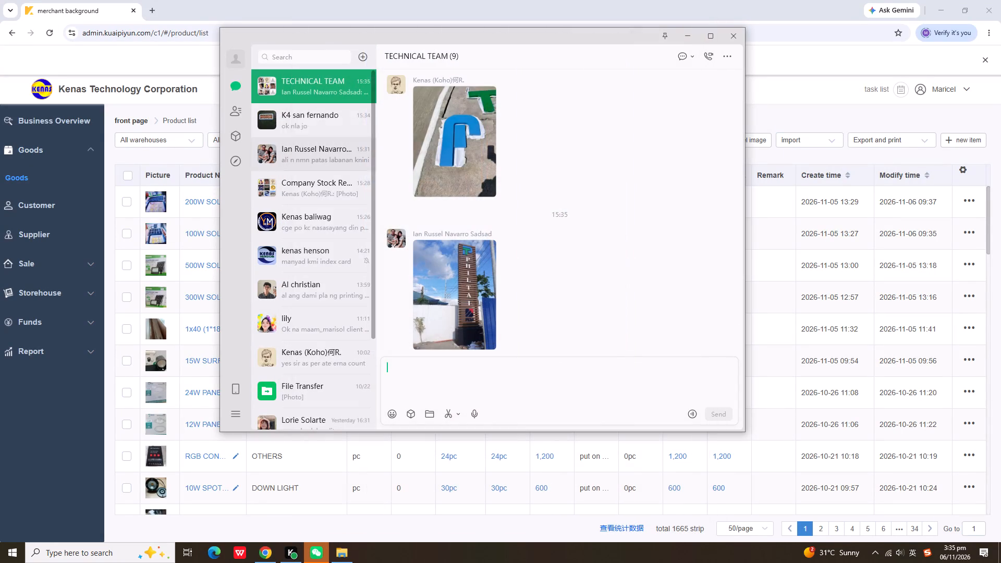
{"action": "scroll", "coordinate": [457, 259], "scroll_direction": "down", "scroll_amount": 5}
{"action": "left_click", "coordinate": [463, 268]}
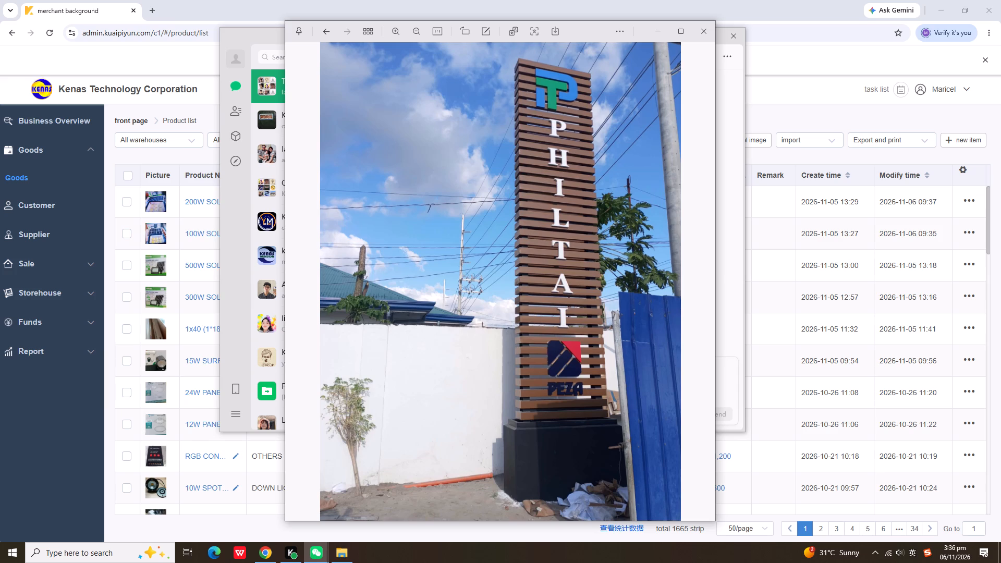
{"action": "left_click", "coordinate": [702, 30]}
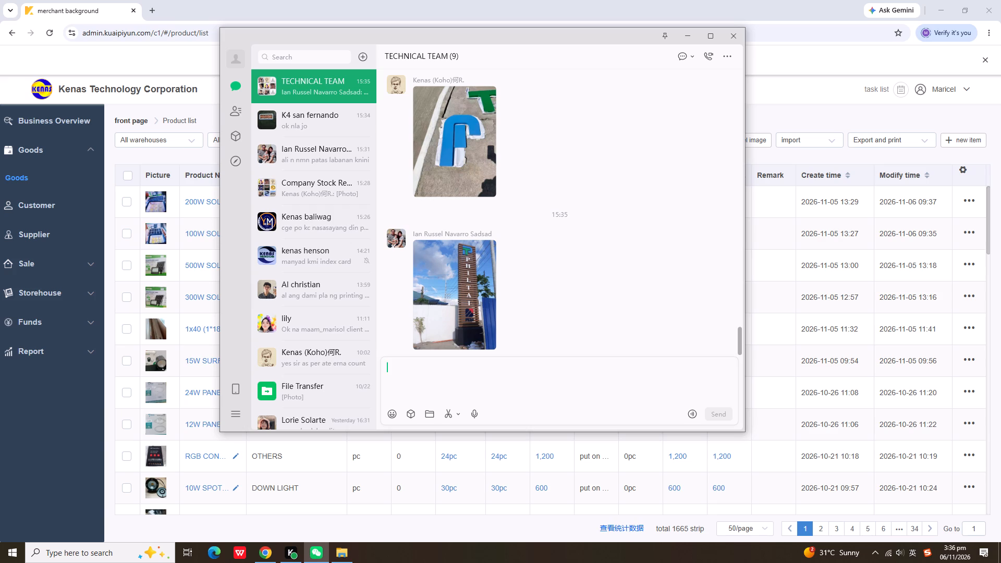
{"action": "left_click", "coordinate": [469, 263]}
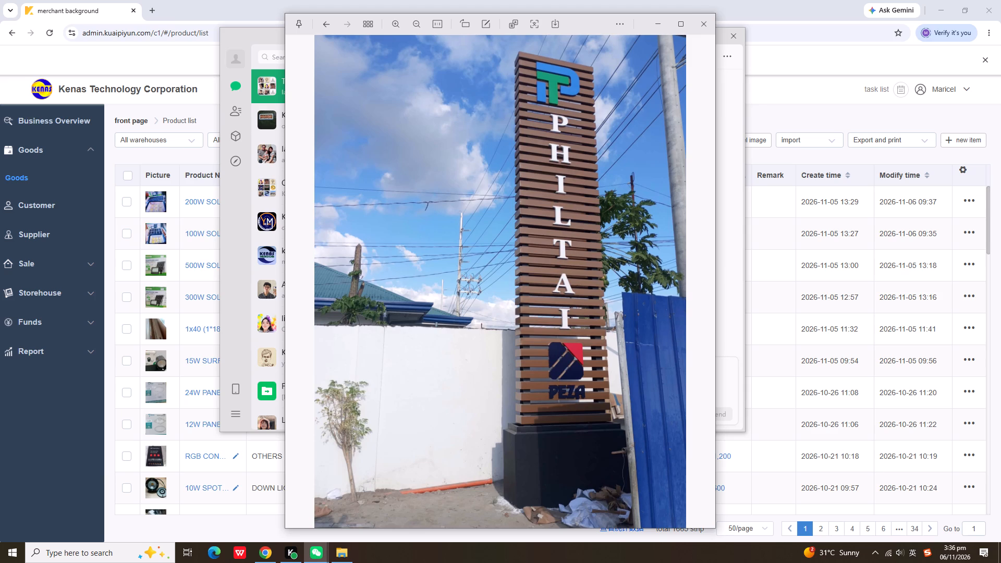
{"action": "left_click", "coordinate": [710, 28]}
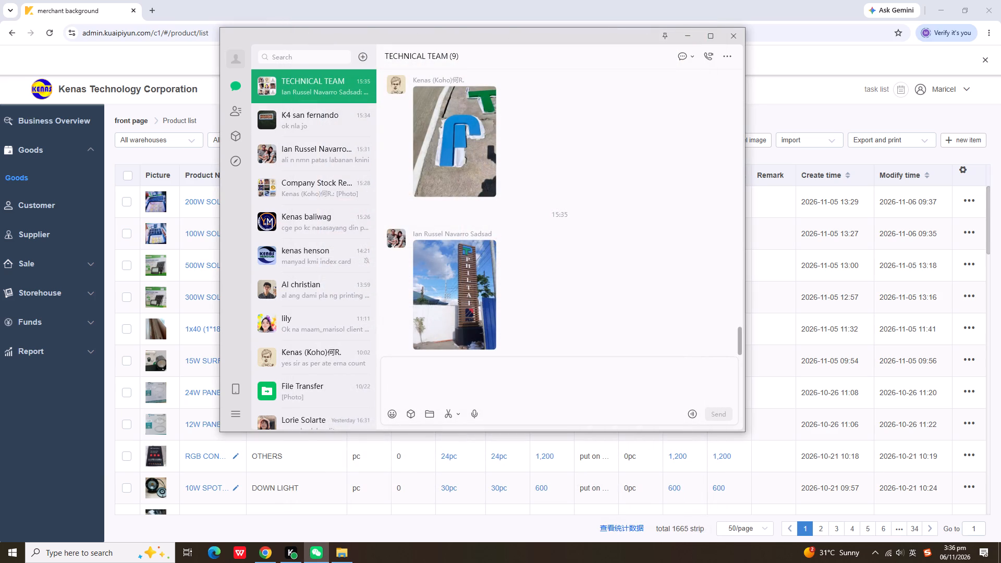
{"action": "scroll", "coordinate": [541, 243], "scroll_direction": "up", "scroll_amount": 8}
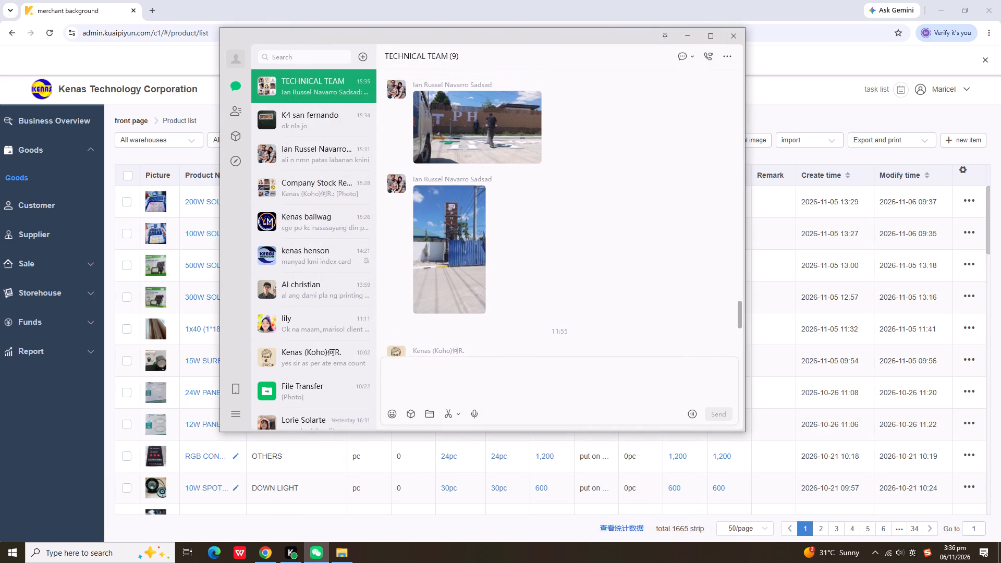
{"action": "left_click", "coordinate": [491, 169]}
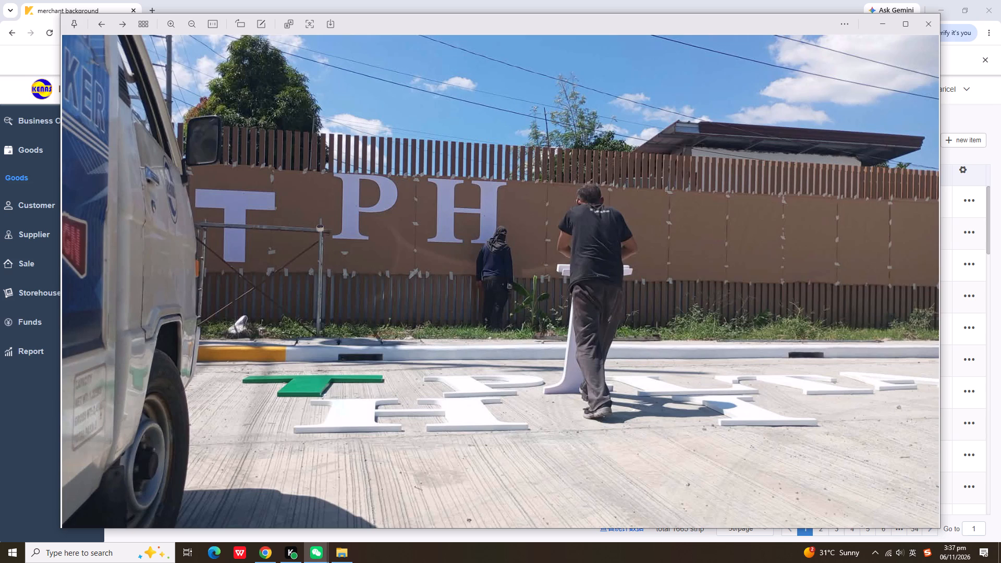
{"action": "left_click", "coordinate": [932, 25]}
{"action": "scroll", "coordinate": [612, 210], "scroll_direction": "down", "scroll_amount": 7}
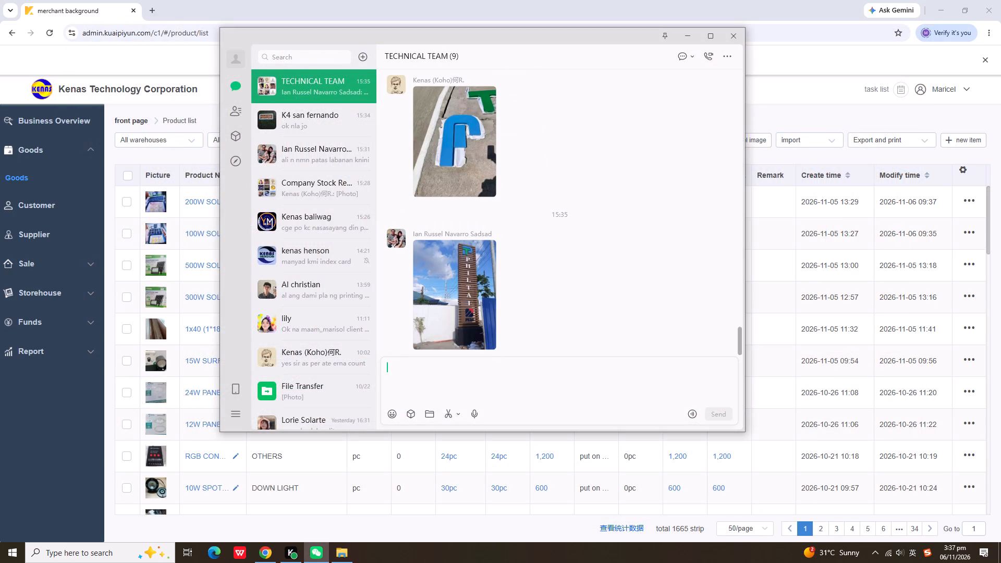
{"action": "left_click", "coordinate": [454, 277]}
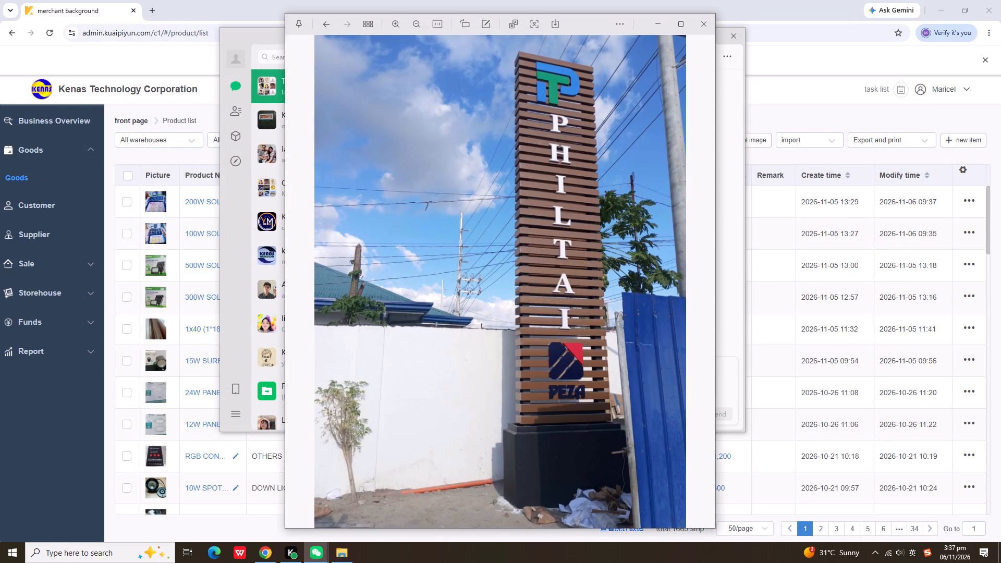
{"action": "left_click", "coordinate": [703, 25]}
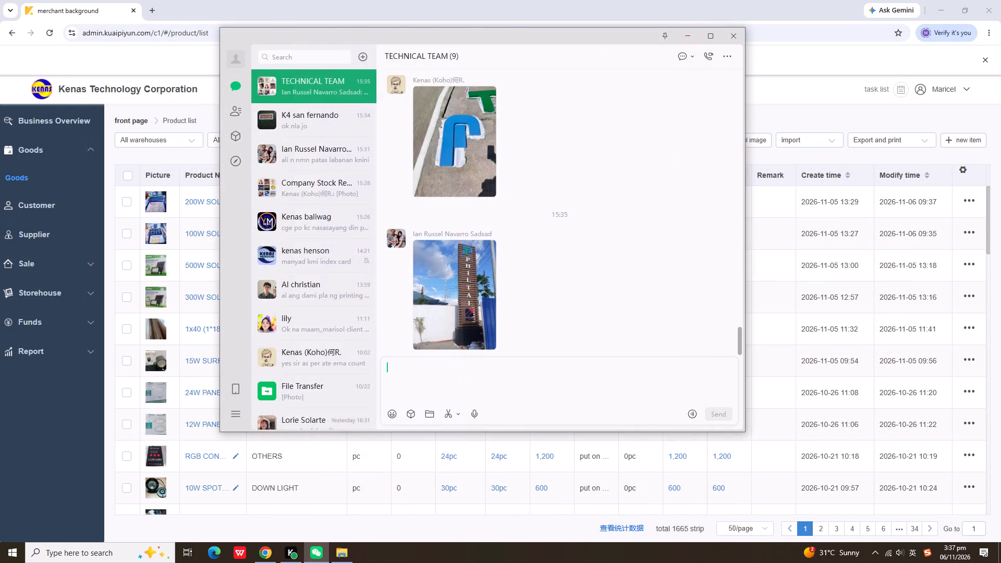
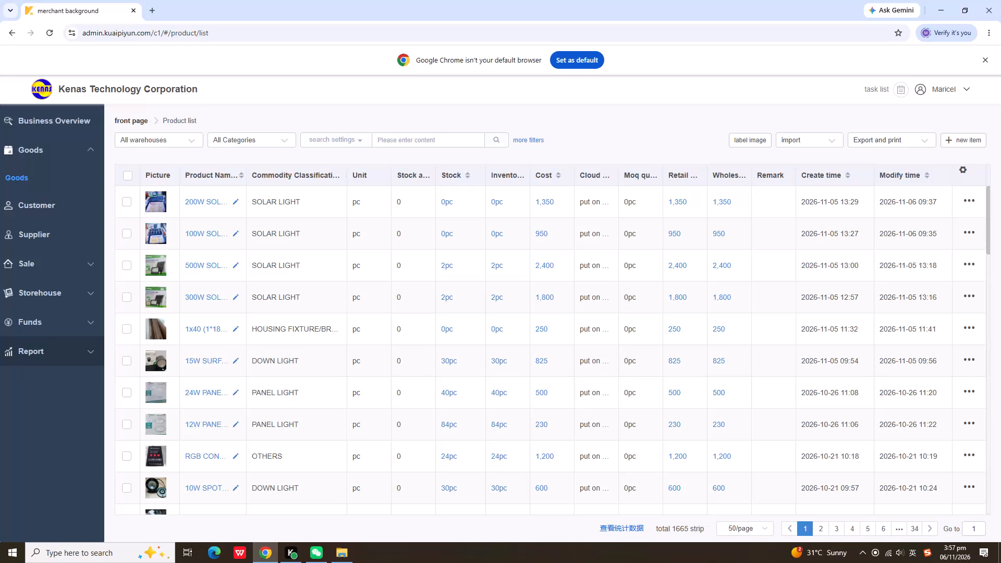
Check the dealers' sales in the Performance ranking report, limited to today's date.
{"action": "double_click", "coordinate": [50, 352]}
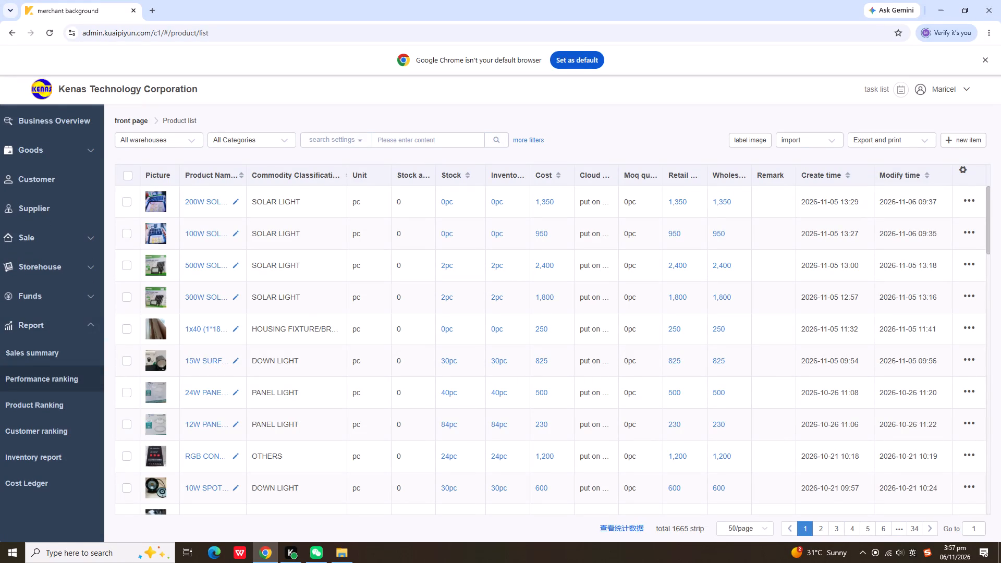
{"action": "left_click", "coordinate": [64, 146]}
{"action": "left_click", "coordinate": [69, 350]}
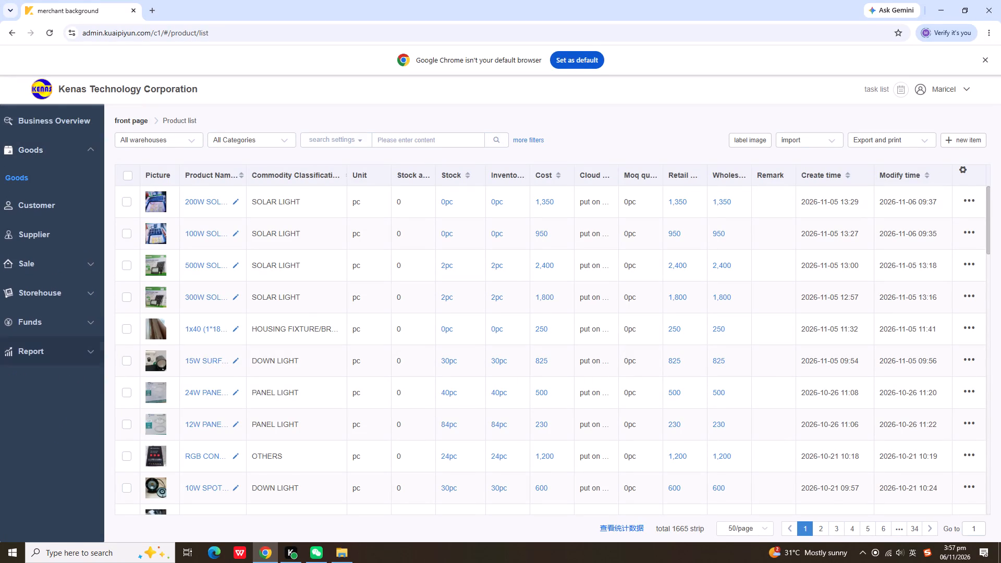
{"action": "left_click", "coordinate": [60, 378]}
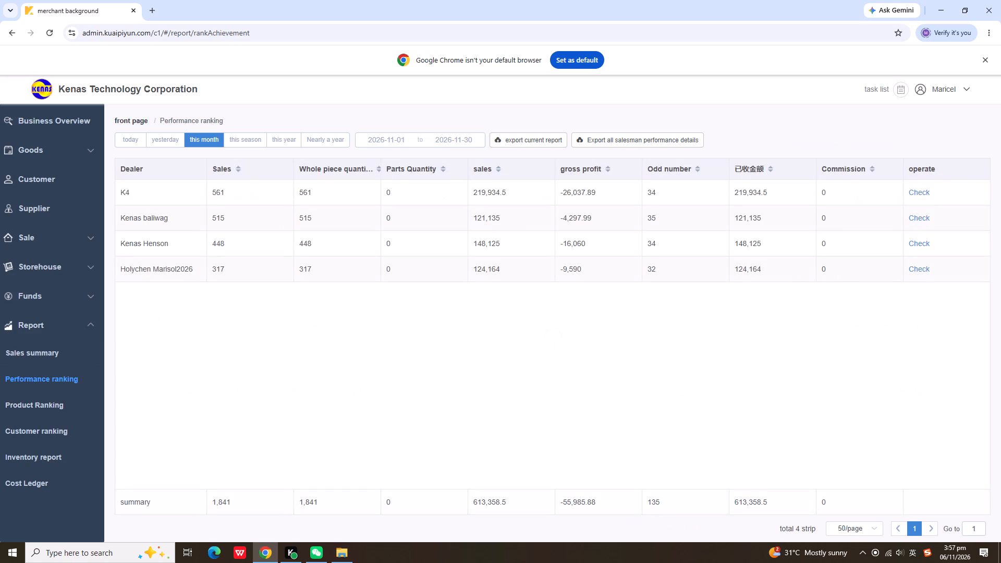
{"action": "left_click", "coordinate": [130, 134]}
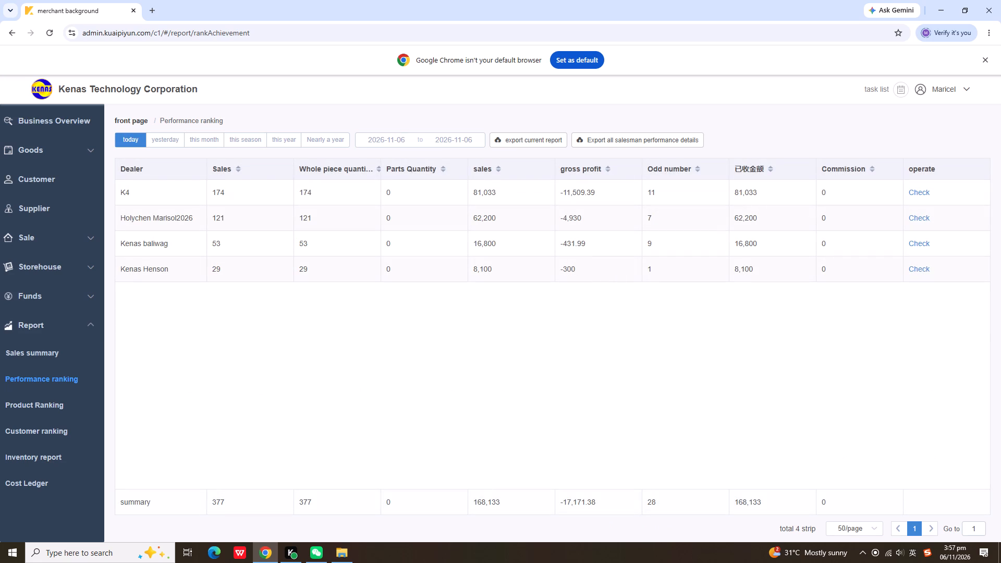
Return to the Goods product list and ready the product search for a new entry.
{"action": "left_click", "coordinate": [71, 152]}
{"action": "left_click", "coordinate": [72, 178]}
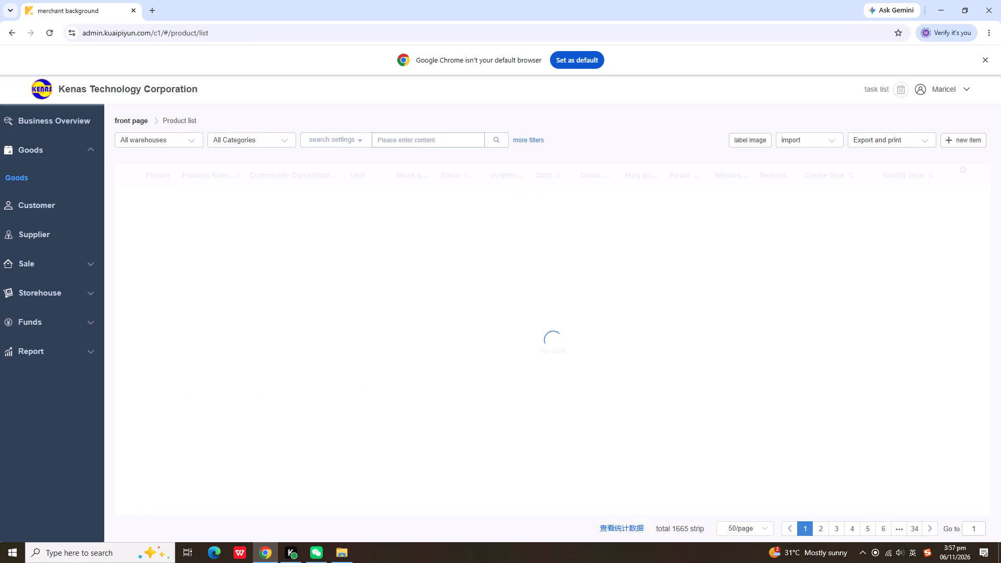
{"action": "left_click", "coordinate": [397, 141]}
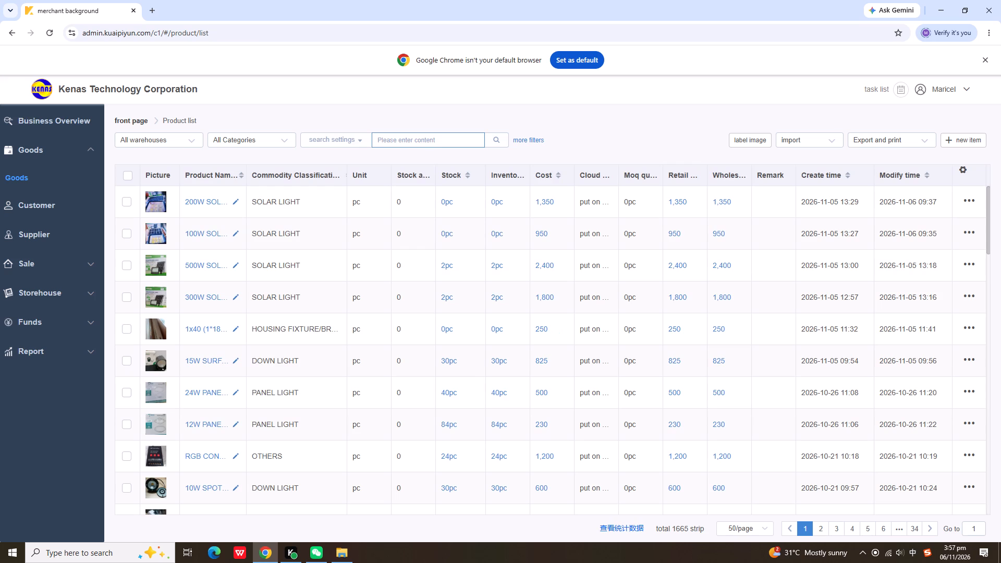
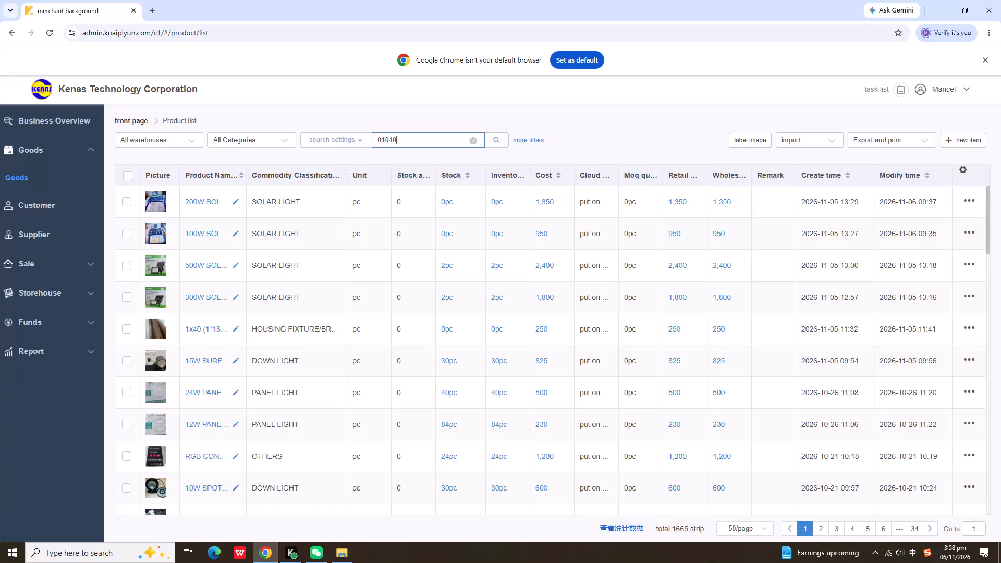
Search for product 01040397 and check its inventory at Warehouse Calibutbut, K1 Marision, K2-Henson Angeles and K4-Sanfernado, leaving the quantities unedited.
{"action": "key", "text": "Return"}
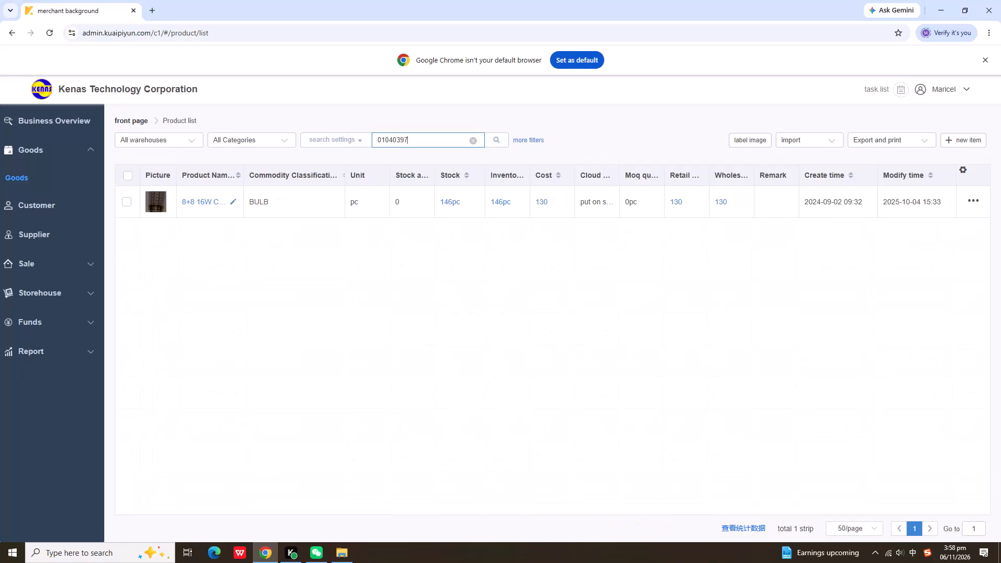
{"action": "left_click", "coordinate": [448, 205]}
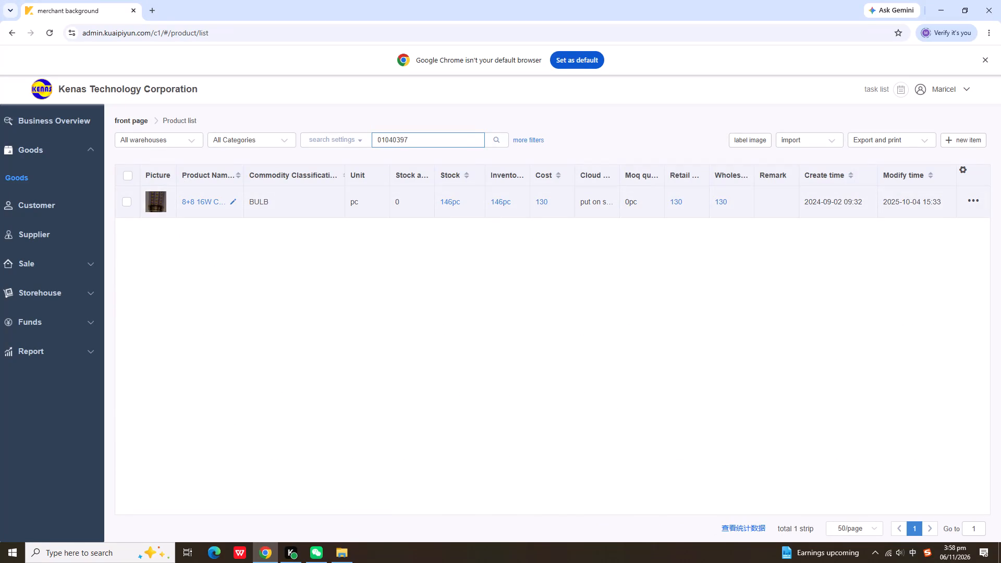
{"action": "left_click_drag", "start_coordinate": [240, 197], "coordinate": [233, 199]}
{"action": "left_click", "coordinate": [224, 243]}
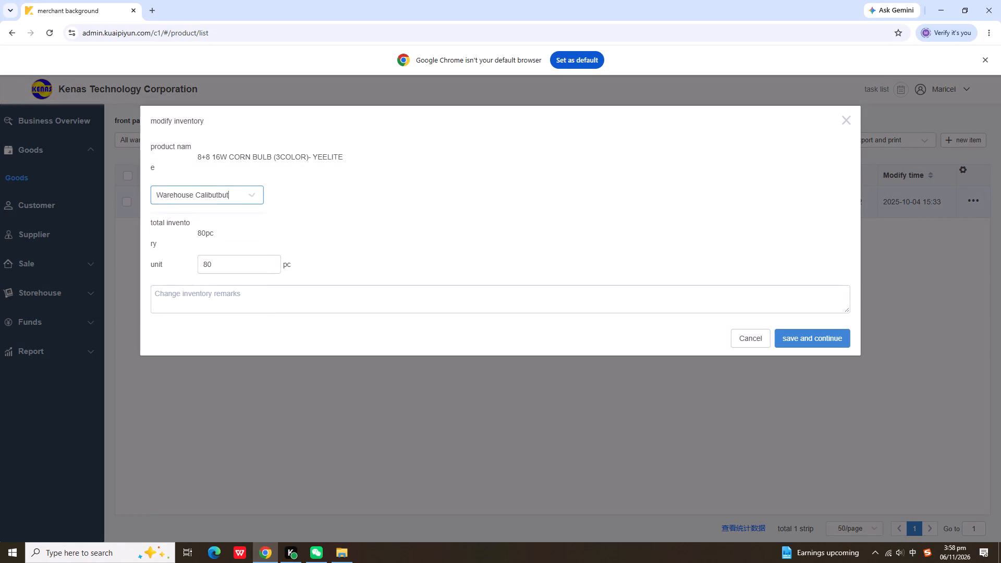
{"action": "left_click", "coordinate": [240, 193]}
{"action": "left_click", "coordinate": [231, 255]}
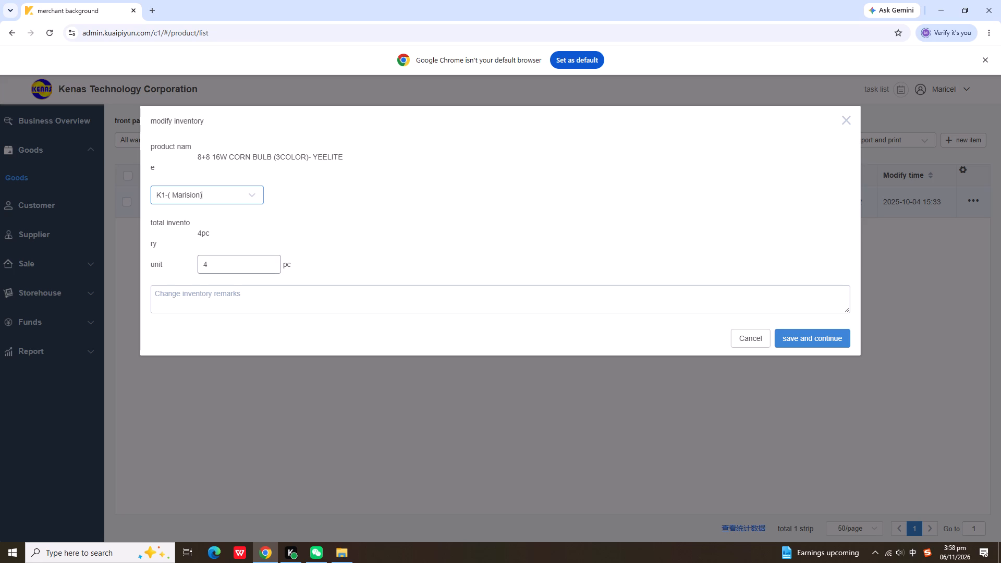
{"action": "left_click", "coordinate": [248, 196]}
{"action": "left_click", "coordinate": [225, 289]}
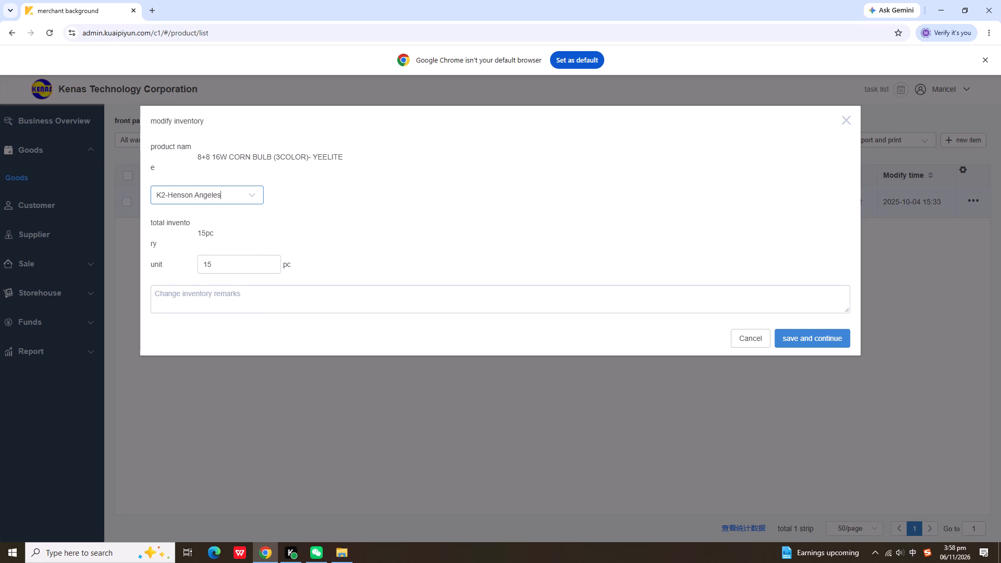
{"action": "left_click", "coordinate": [232, 199]}
{"action": "left_click", "coordinate": [222, 322]}
{"action": "left_click", "coordinate": [238, 189]}
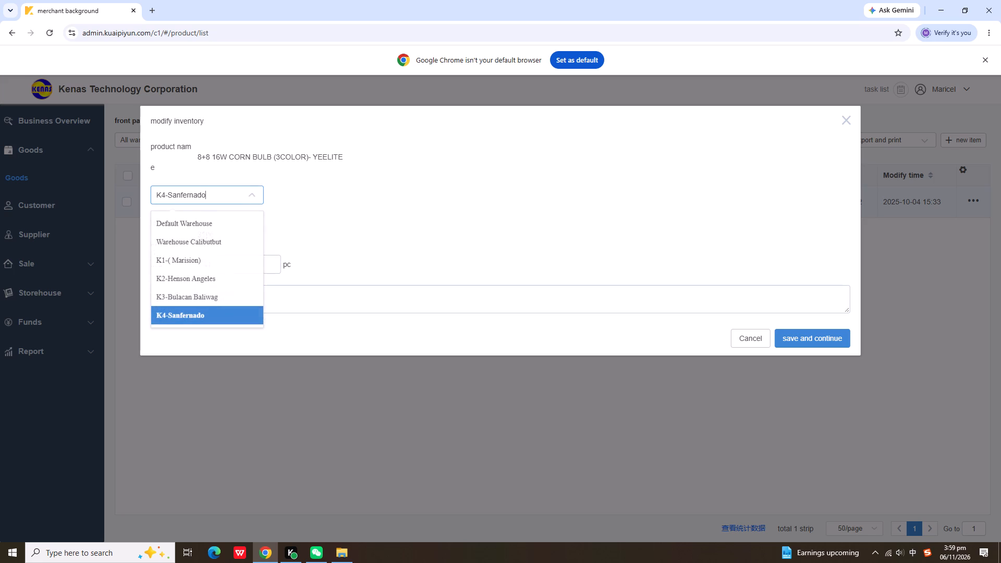
{"action": "left_click", "coordinate": [236, 277]}
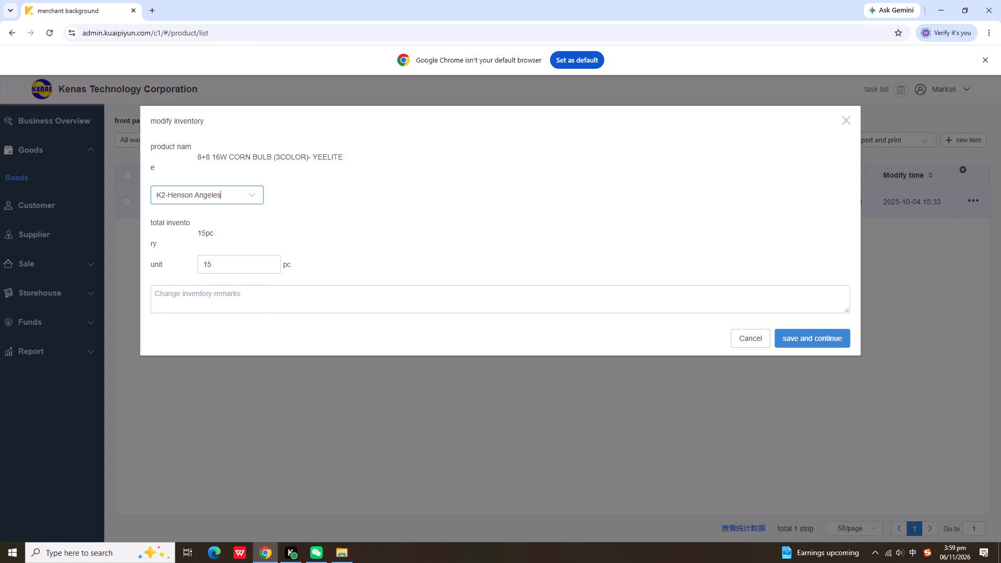
{"action": "left_click", "coordinate": [847, 119]}
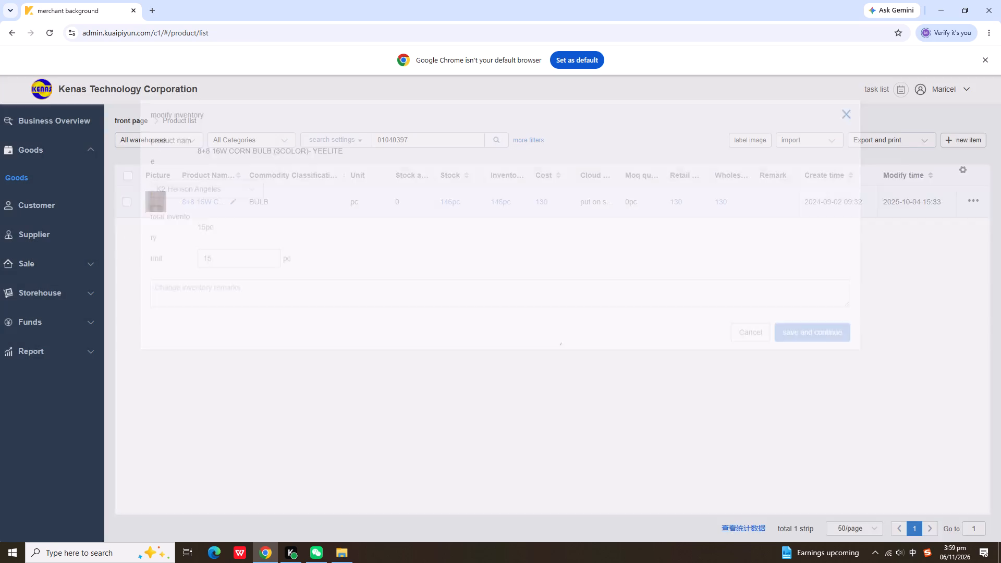
Ready the product search for a new code in place of 01040397.
{"action": "left_click_drag", "start_coordinate": [424, 138], "coordinate": [365, 136]}
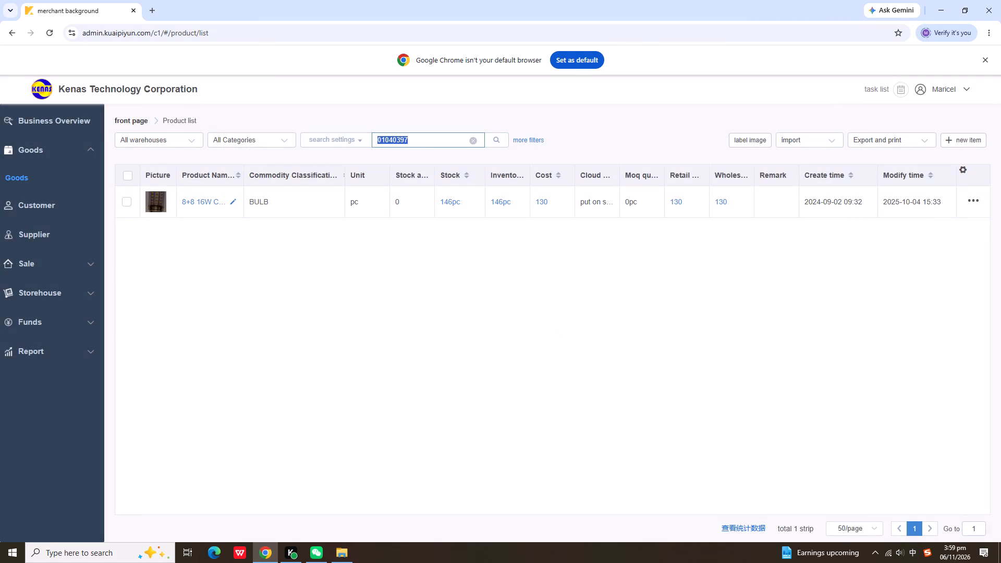
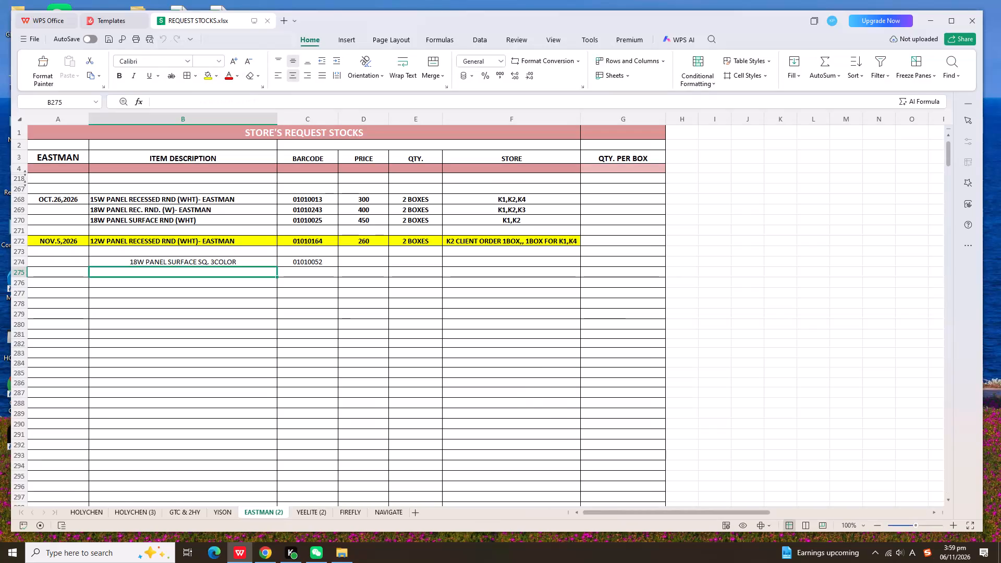
Open the NAVIGATE sheet of the store's request stocks workbook.
{"action": "left_click", "coordinate": [391, 520]}
{"action": "left_click", "coordinate": [388, 515]}
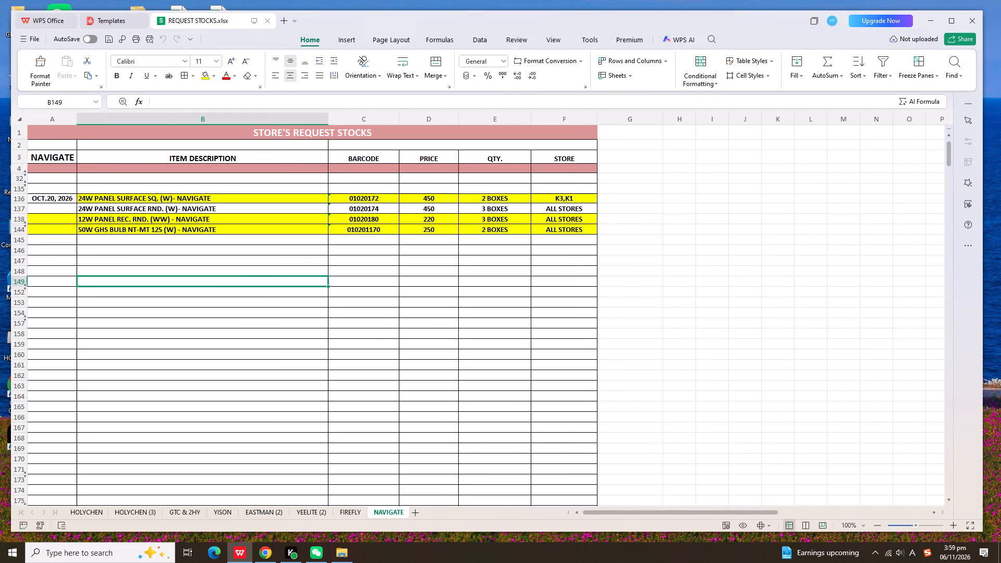
Switch to Chrome and search the product list for 9W PANEL REC.
{"action": "left_click", "coordinate": [262, 553]}
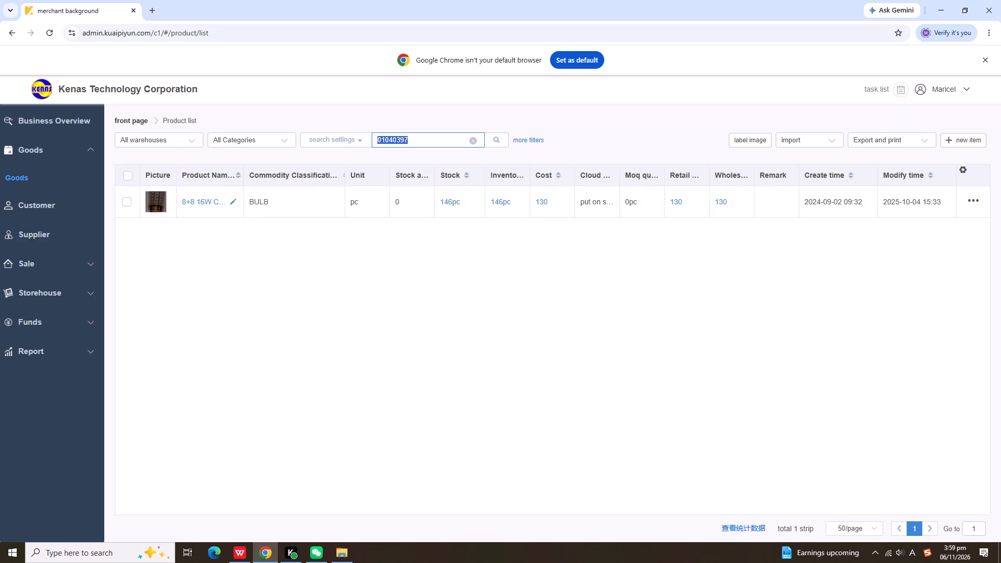
{"action": "type", "text": "9W PANEL REC"}
{"action": "key", "text": "Return"}
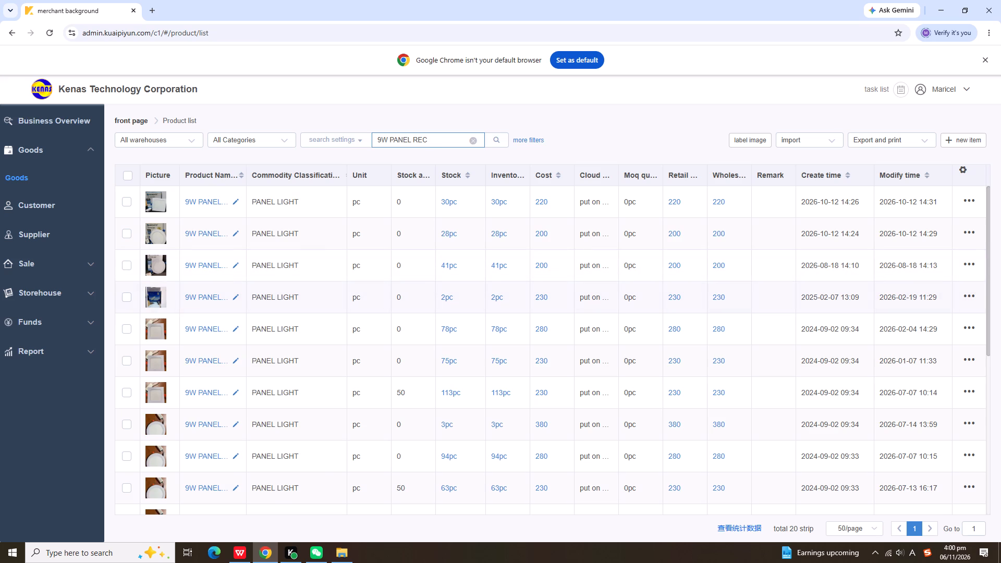
Back in WPS, fill row 147 with 9W PANEL REC. RND (W)- NAVIGATE, barcode 01020173, price 200 and quantity 2 BOXES.
{"action": "left_click", "coordinate": [242, 550]}
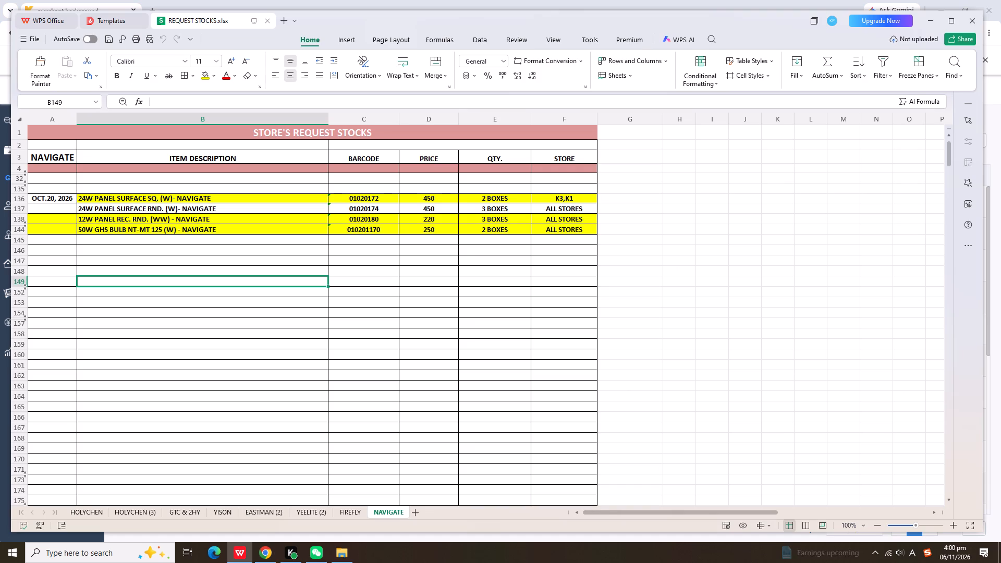
{"action": "left_click", "coordinate": [357, 264]}
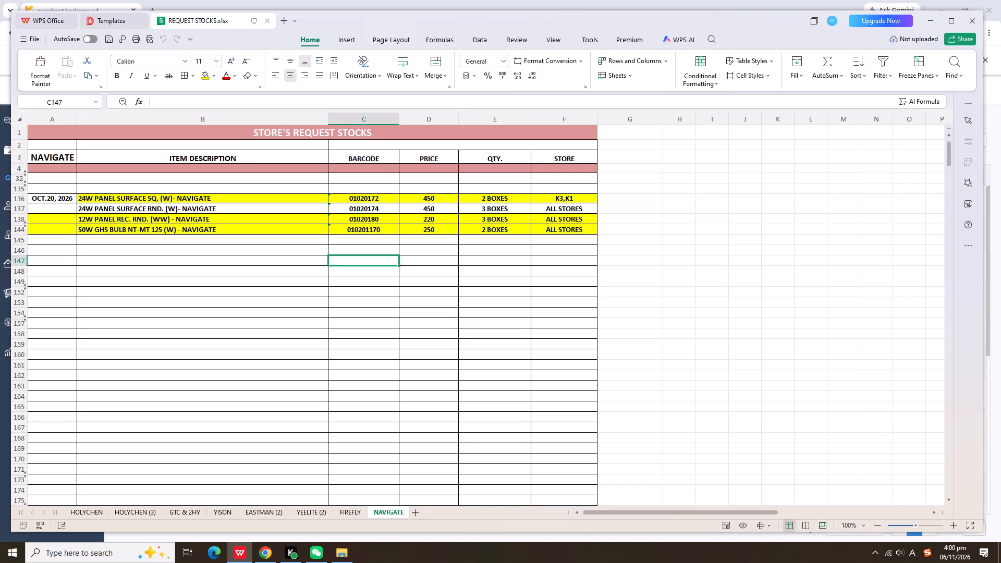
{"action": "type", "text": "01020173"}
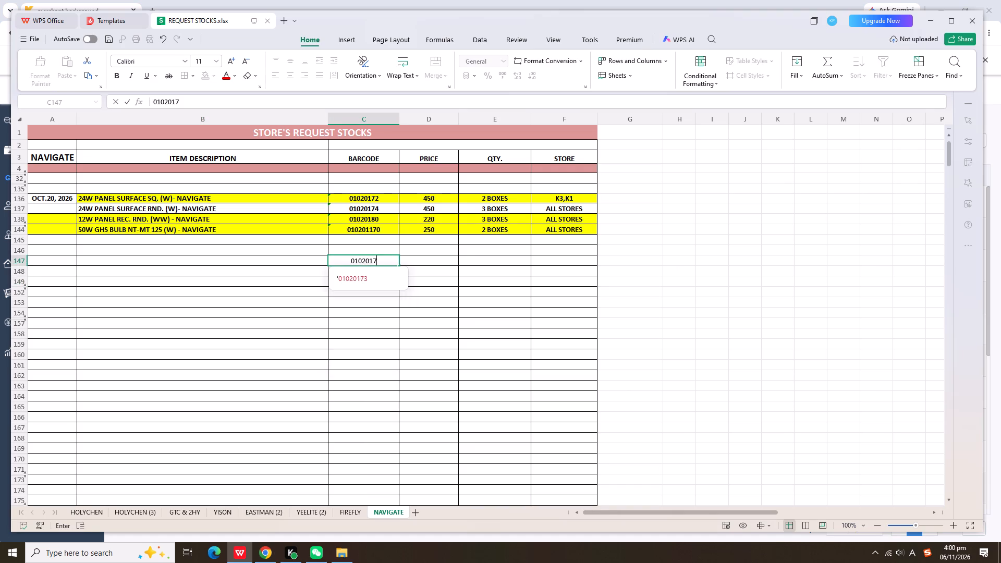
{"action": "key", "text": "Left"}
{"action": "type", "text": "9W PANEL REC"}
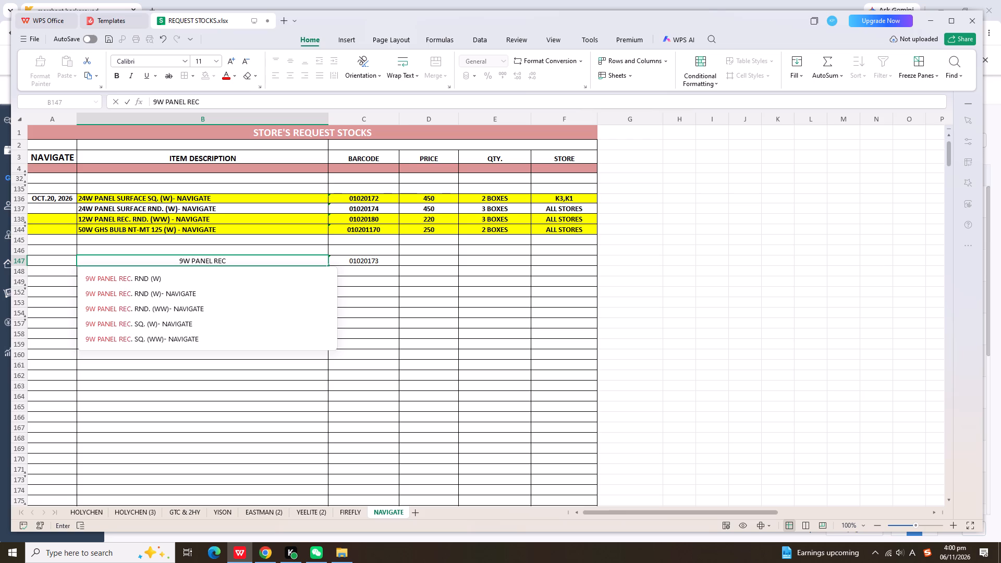
{"action": "left_click", "coordinate": [259, 292]}
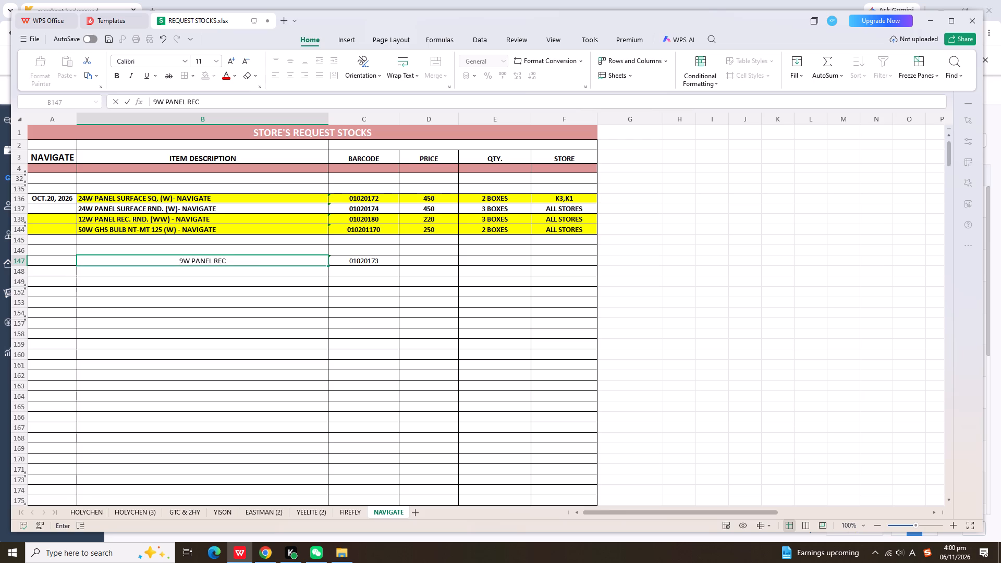
{"action": "left_click", "coordinate": [445, 261]}
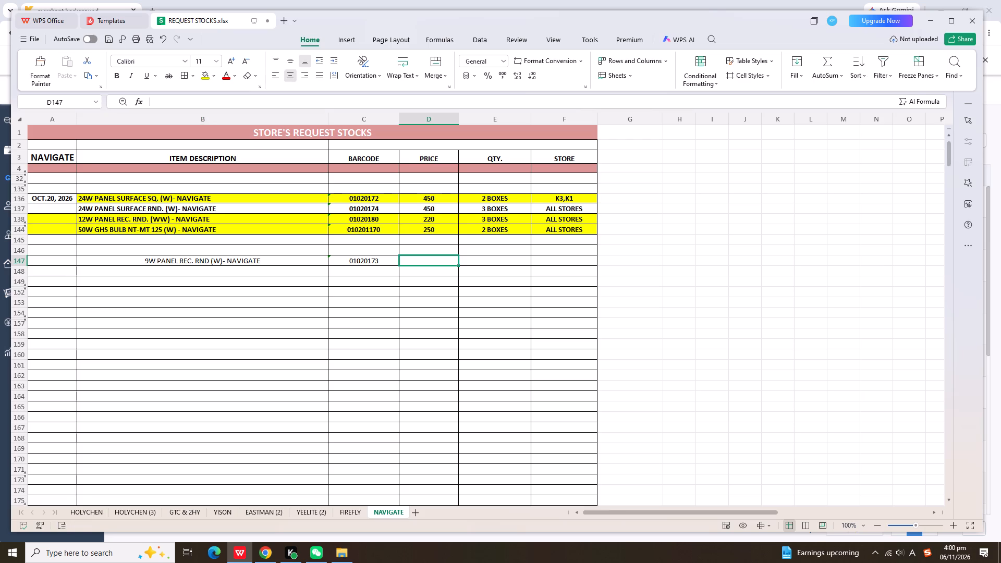
{"action": "type", "text": "200"}
{"action": "key", "text": "Right"}
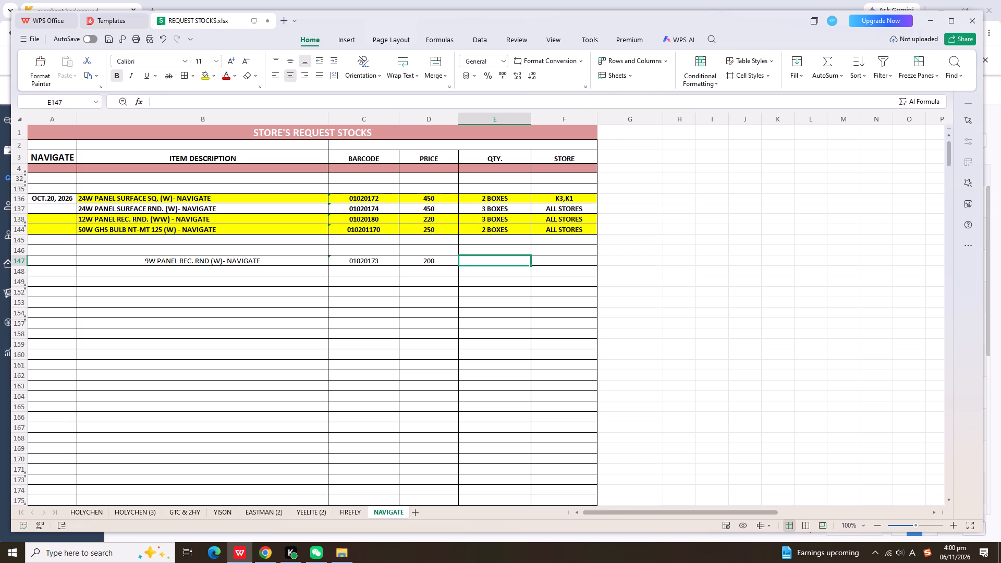
{"action": "type", "text": "2 B"}
{"action": "key", "text": "Return"}
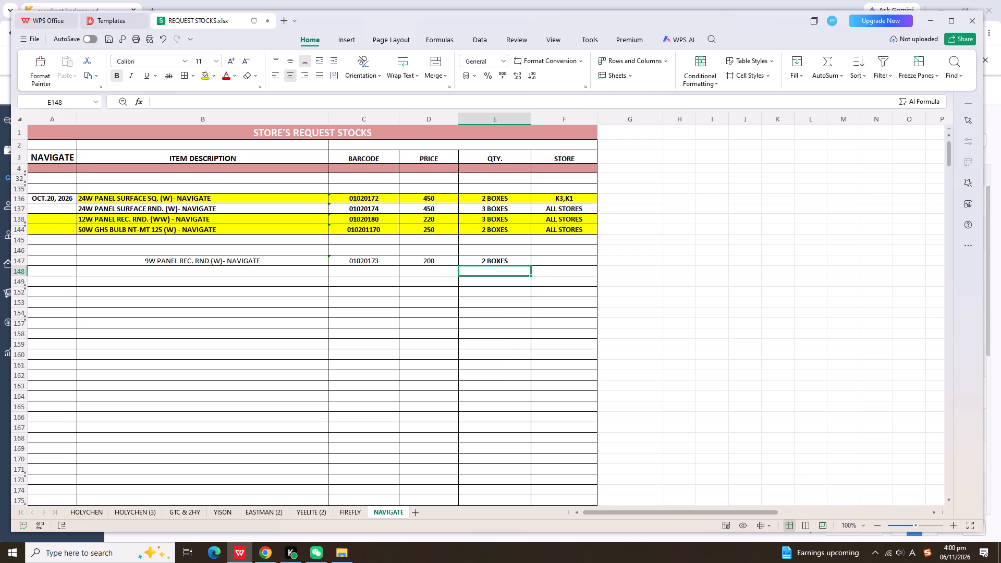
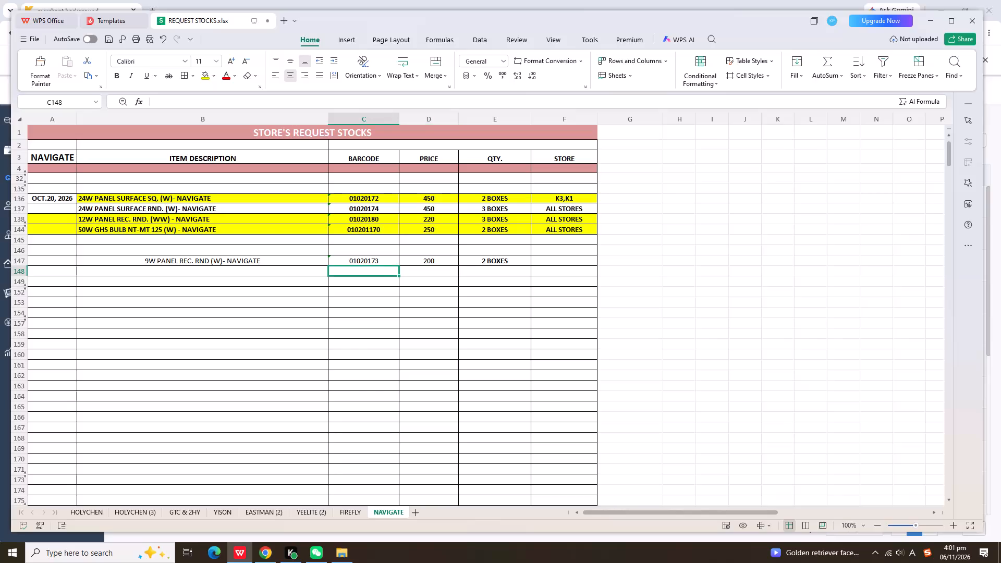
Fill row 148 with the 50W GHS BULB NT-MT 125 (W) - NAVIGATE entry, barcode 010201170, price 250, copied from row 144, and quantity 1 BOX.
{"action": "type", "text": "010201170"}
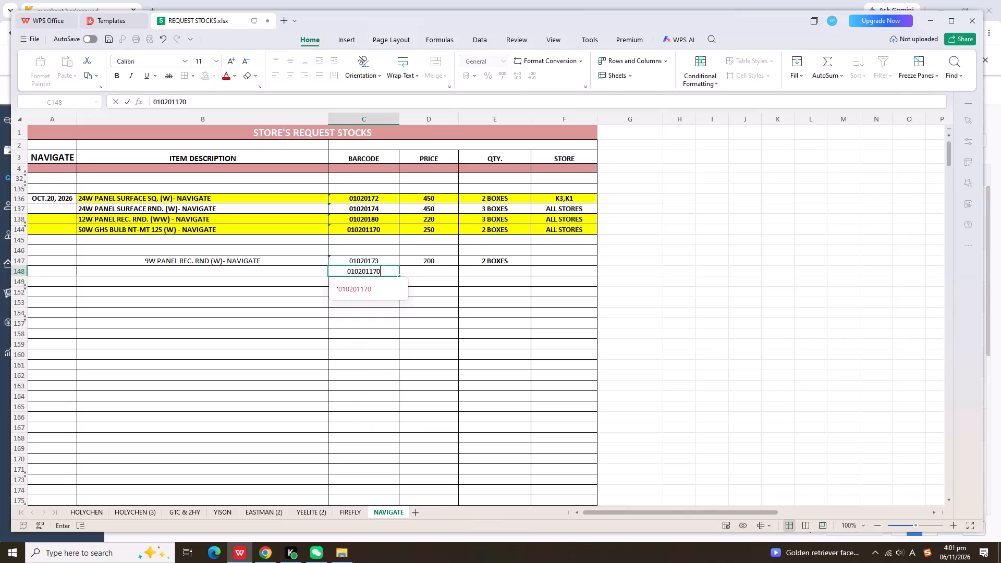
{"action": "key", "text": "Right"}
{"action": "left_click_drag", "start_coordinate": [254, 226], "coordinate": [379, 227]}
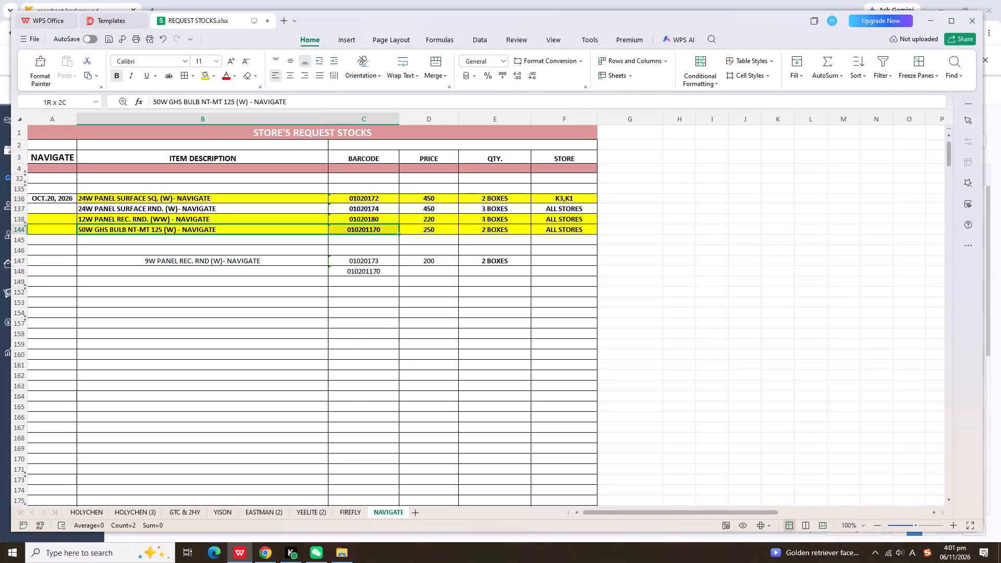
{"action": "left_click_drag", "start_coordinate": [379, 227], "coordinate": [426, 232]}
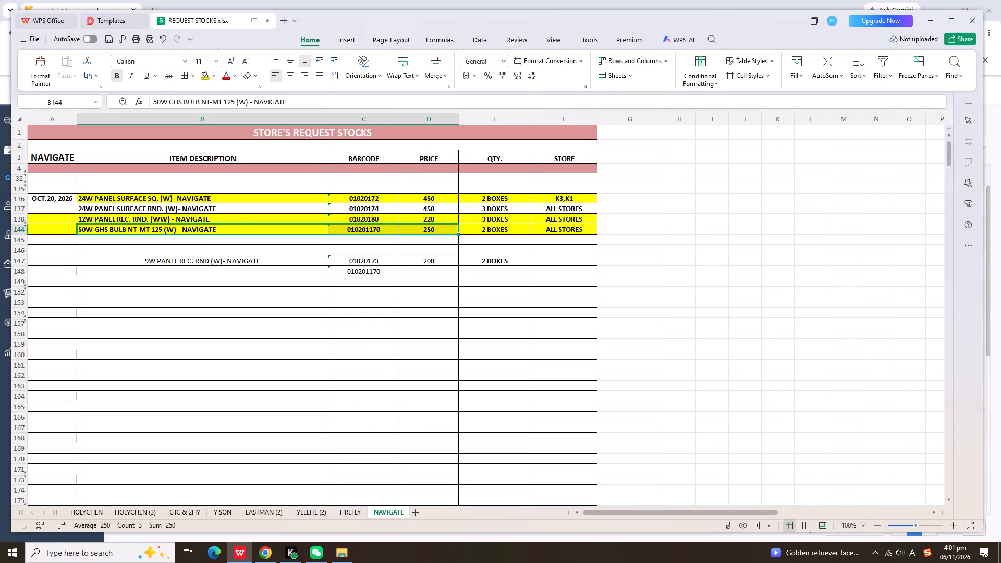
{"action": "key", "text": "ctrl+c"}
{"action": "left_click", "coordinate": [295, 268]}
{"action": "key", "text": "ctrl+v"}
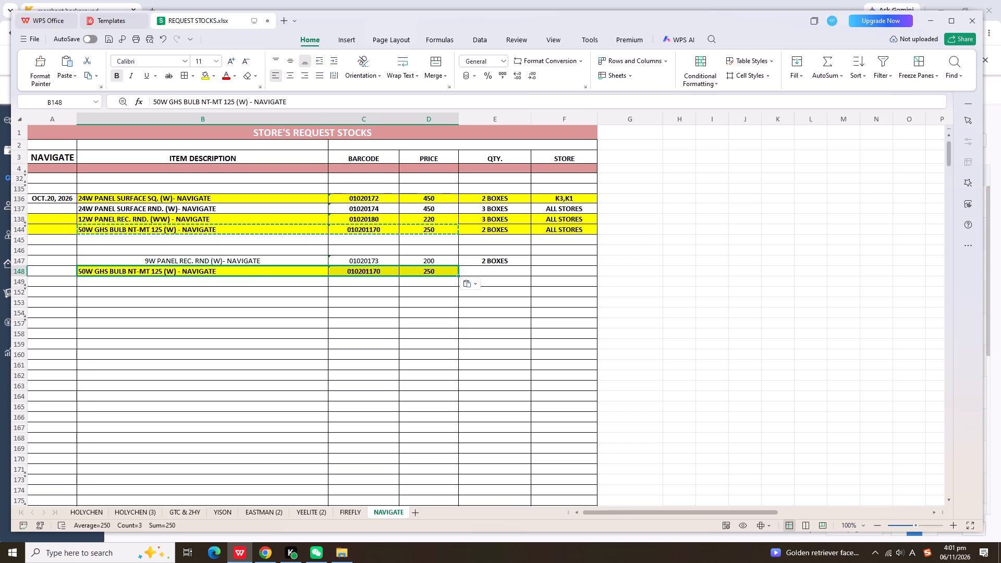
{"action": "left_click", "coordinate": [483, 271]}
{"action": "type", "text": "1 B"}
{"action": "key", "text": "Down"}
{"action": "key", "text": "Return"}
Enter ALL STORES as the store for rows 147 and 148.
{"action": "key", "text": "Up"}
{"action": "key", "text": "Up"}
{"action": "key", "text": "Right"}
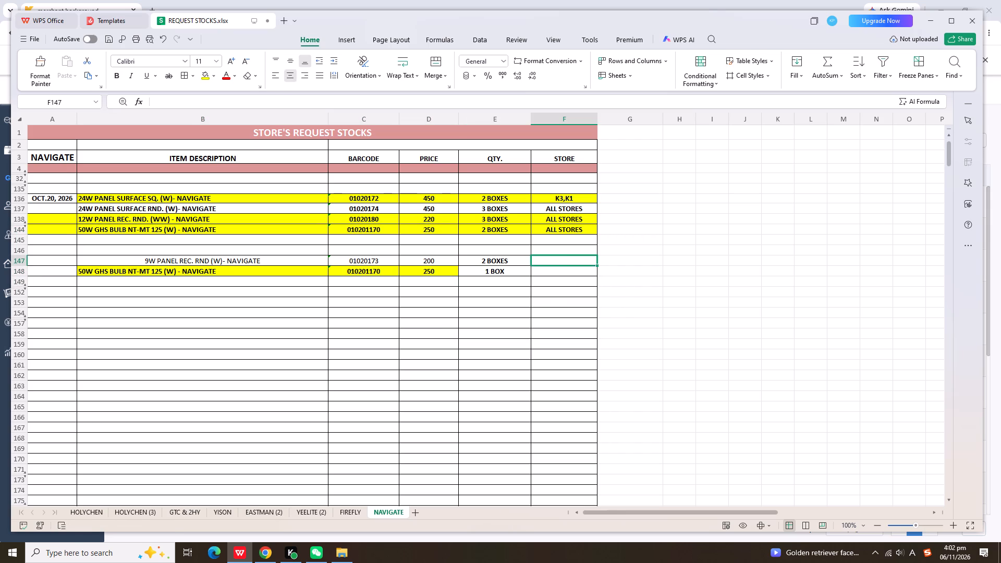
{"action": "type", "text": "ALL"}
{"action": "key", "text": "Return"}
{"action": "type", "text": "ALL"}
{"action": "key", "text": "Return"}
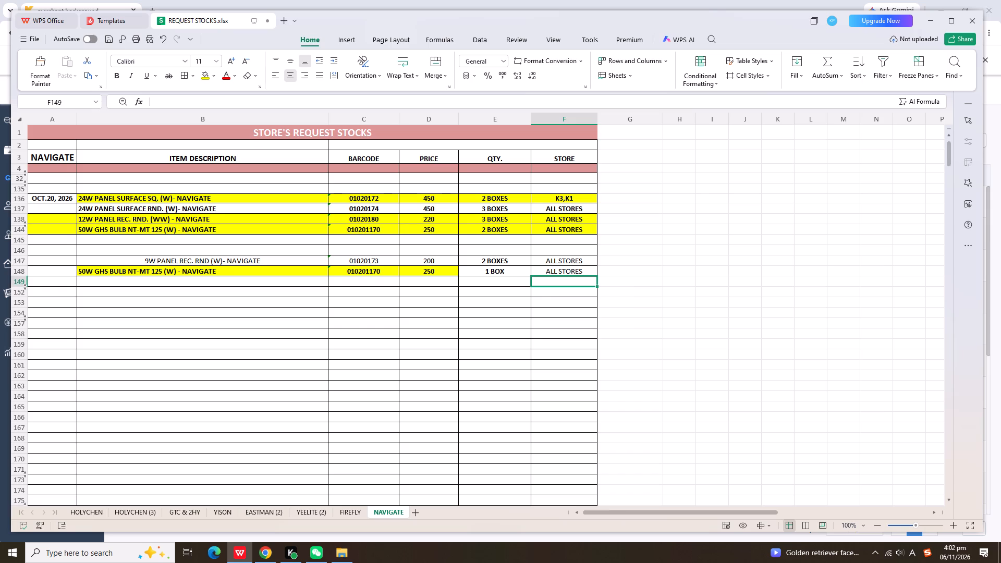
Left-align the row 147 item description, and make the entries in rows 147 and 148 bold with no fill colour.
{"action": "left_click", "coordinate": [241, 261]}
{"action": "left_click", "coordinate": [272, 78]}
{"action": "left_click_drag", "start_coordinate": [270, 261], "coordinate": [551, 276]}
{"action": "left_click", "coordinate": [117, 72]}
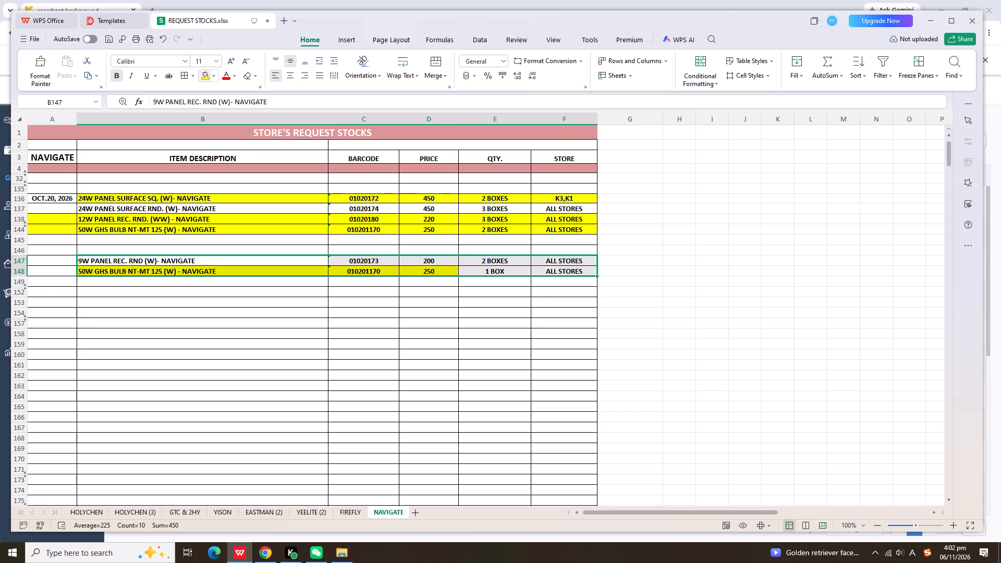
{"action": "left_click", "coordinate": [213, 77]}
{"action": "left_click", "coordinate": [207, 97]}
{"action": "left_click", "coordinate": [362, 281]}
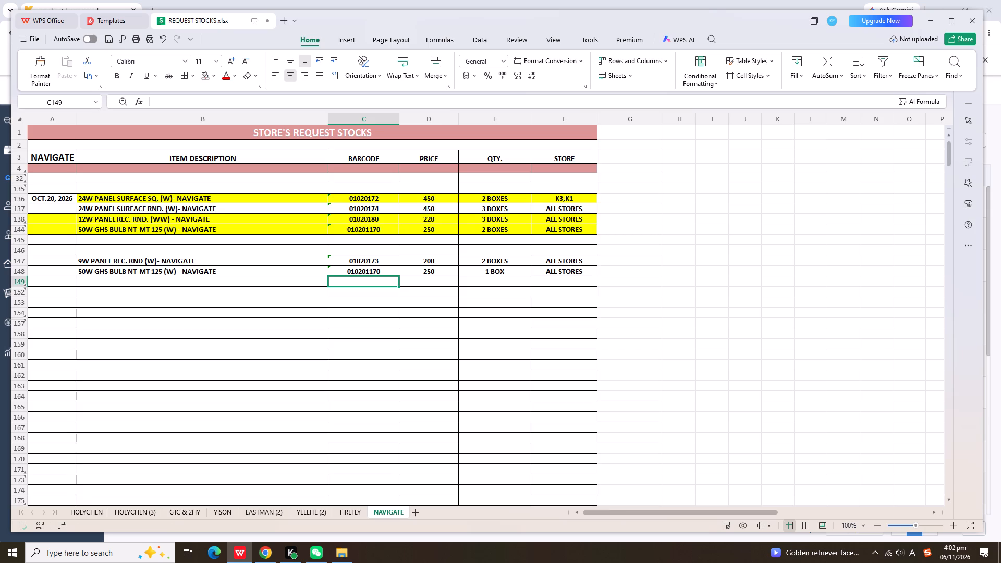
Copy the 24W PANEL SURFACE RND. (W)- NAVIGATE entry from row 137, description through store, into row 149.
{"action": "left_click_drag", "start_coordinate": [287, 209], "coordinate": [506, 208]}
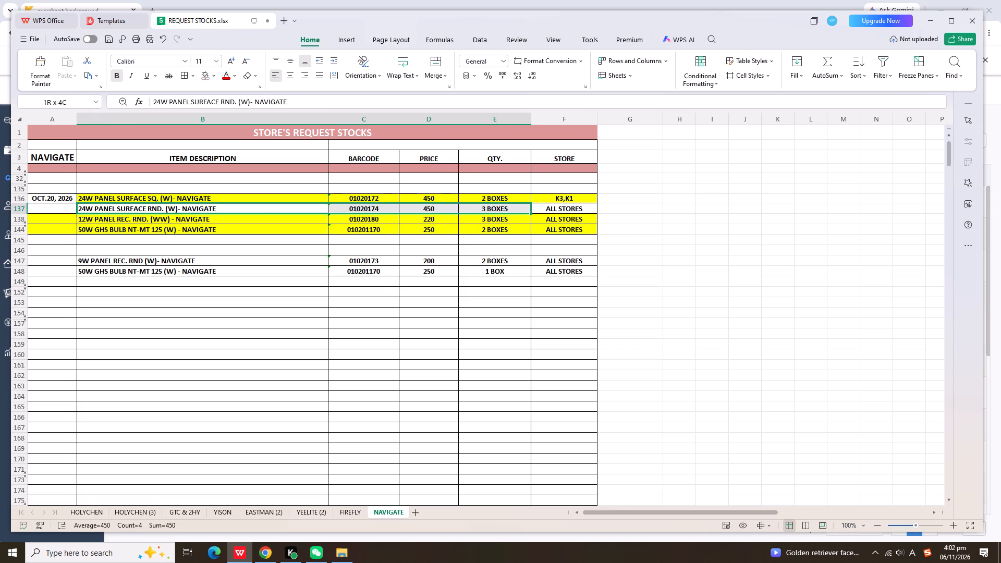
{"action": "left_click_drag", "start_coordinate": [506, 208], "coordinate": [576, 208]}
{"action": "key", "text": "ctrl+c"}
{"action": "left_click", "coordinate": [309, 283]}
{"action": "key", "text": "ctrl+v"}
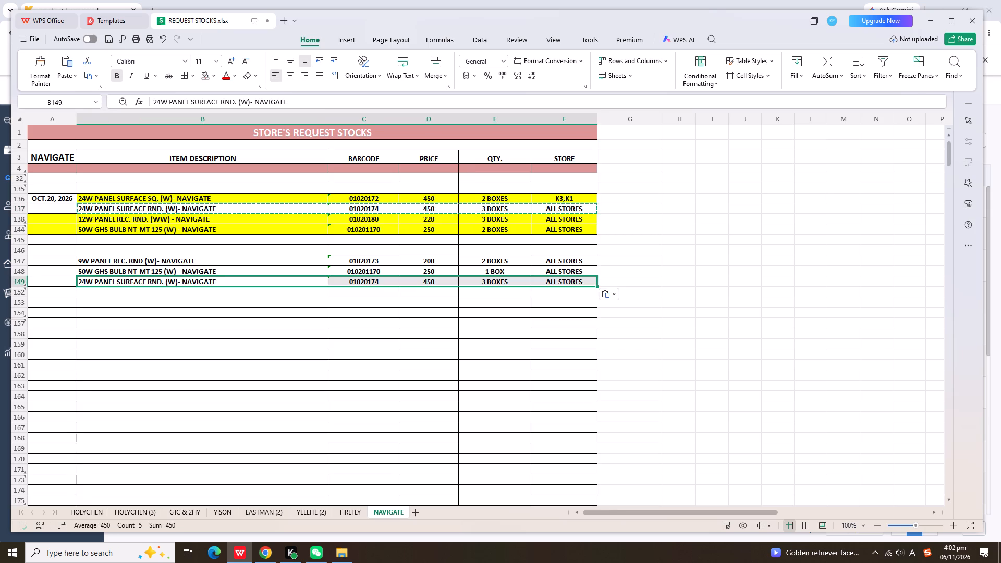
{"action": "left_click", "coordinate": [315, 293]}
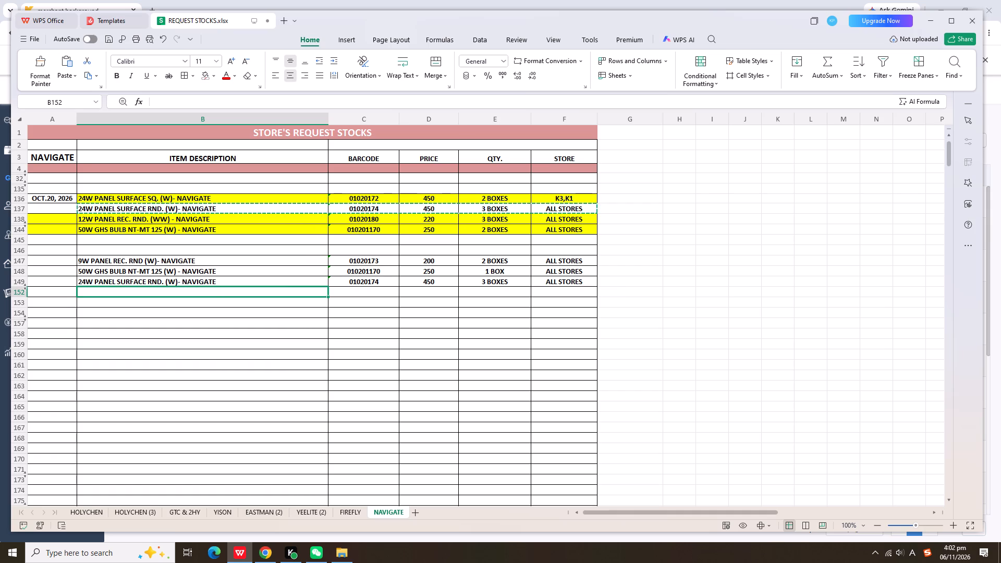
Set the row 149 quantity to 2 BOXES by copying it from row 147.
{"action": "left_click", "coordinate": [489, 257]}
{"action": "key", "text": "ctrl+c"}
{"action": "left_click", "coordinate": [495, 284]}
{"action": "key", "text": "ctrl+v"}
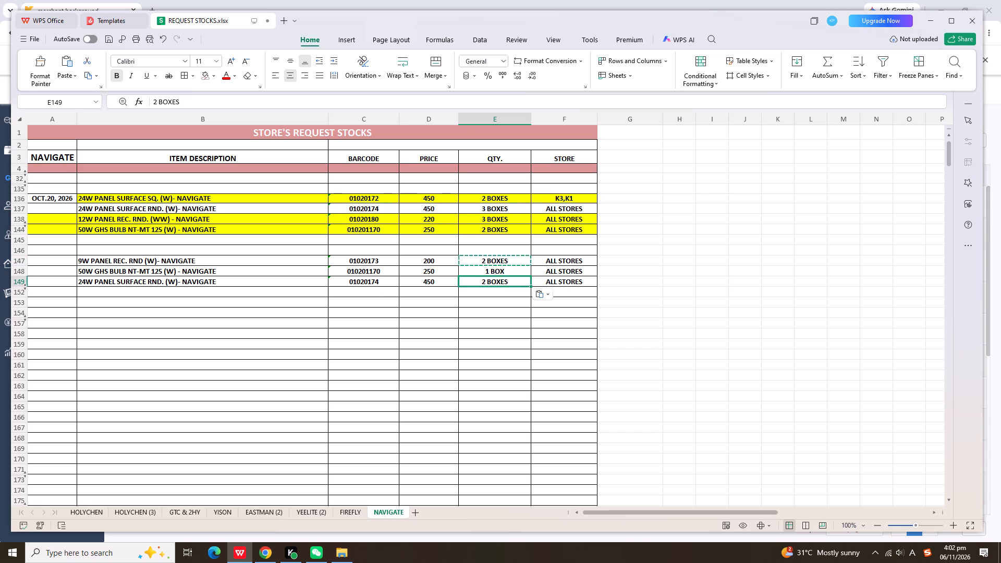
{"action": "left_click", "coordinate": [383, 290]}
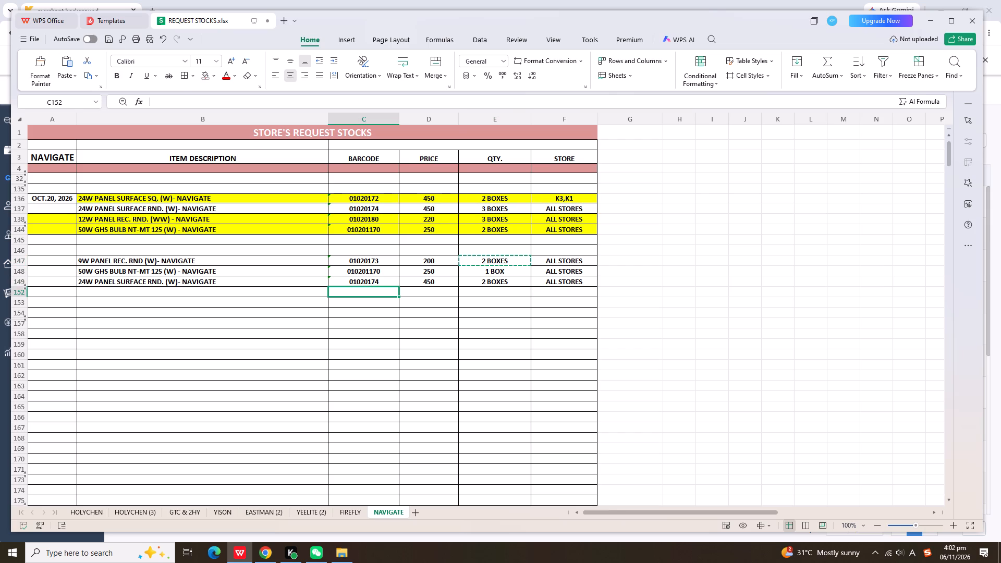
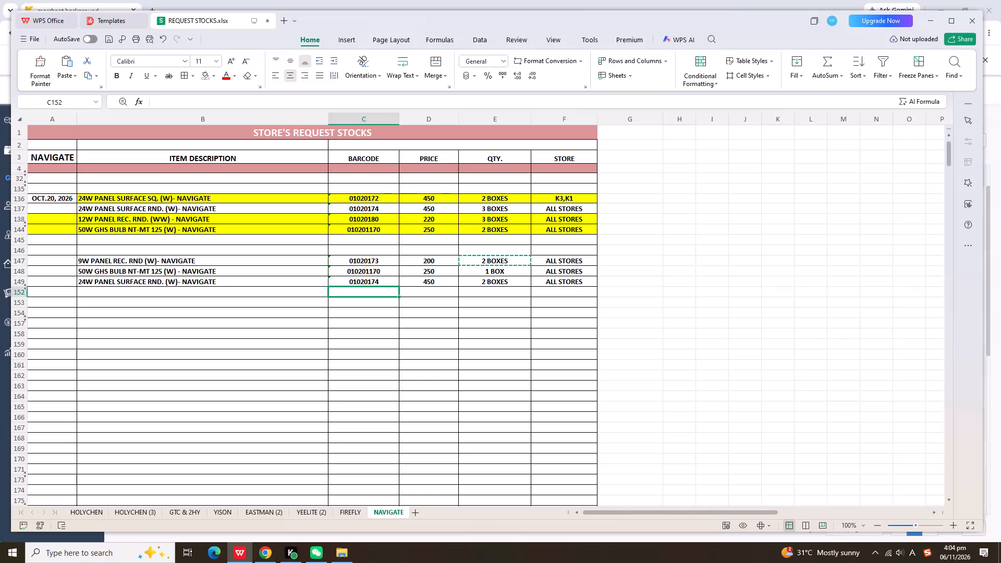
Enter the date NOV.6,2026 beside the 9W PANEL REC. RND (W)- NAVIGATE entry in row 147.
{"action": "left_click", "coordinate": [54, 264]}
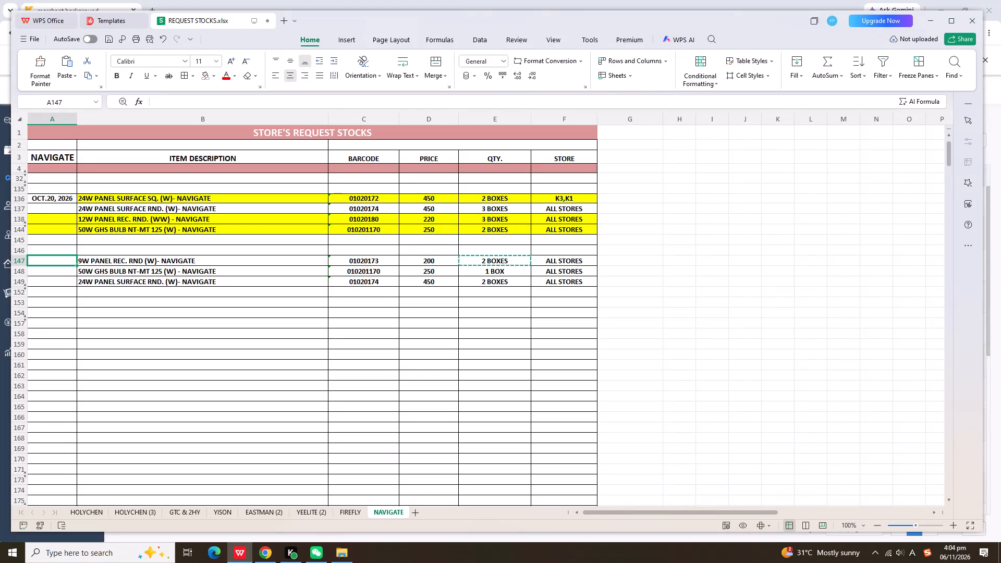
{"action": "type", "text": "'NOV"}
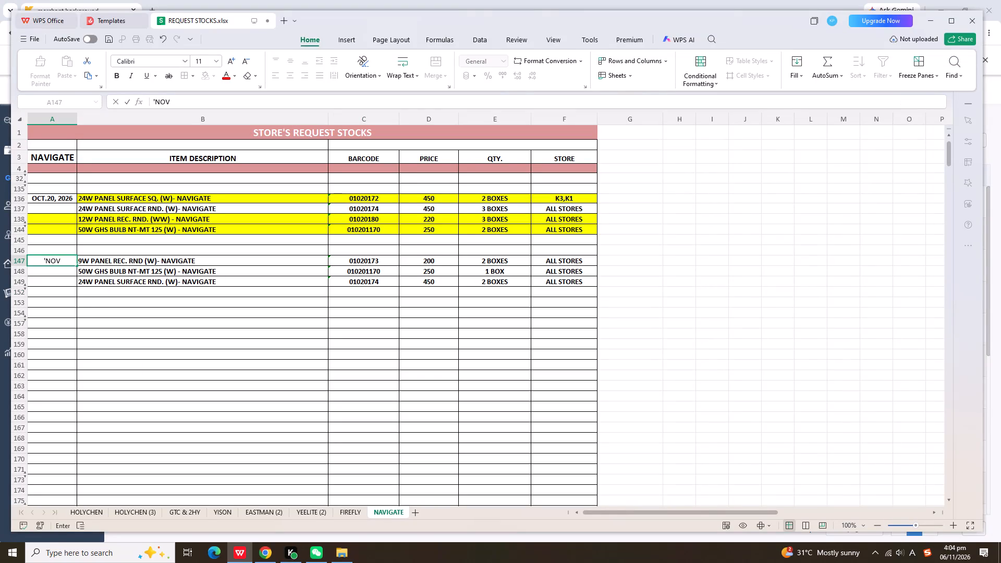
{"action": "key", "text": "period"}
{"action": "type", "text": "6,2026"}
{"action": "key", "text": "Return"}
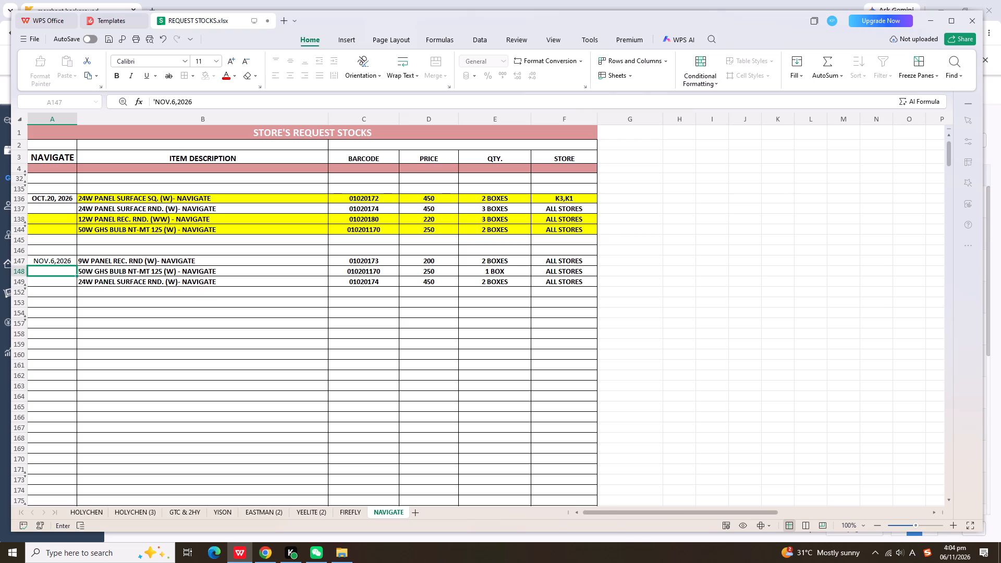
Hide rows 135 through 145 containing the OCT.20, 2026 requests on the NAVIGATE sheet.
{"action": "left_click_drag", "start_coordinate": [22, 188], "coordinate": [19, 238]}
{"action": "right_click", "coordinate": [19, 238]}
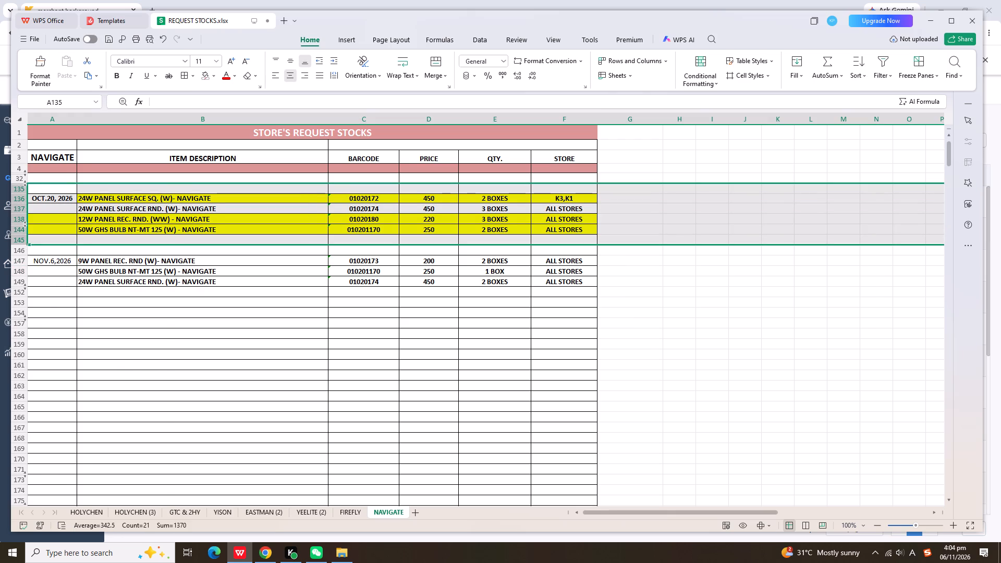
{"action": "left_click", "coordinate": [51, 286]}
{"action": "left_click", "coordinate": [221, 292]}
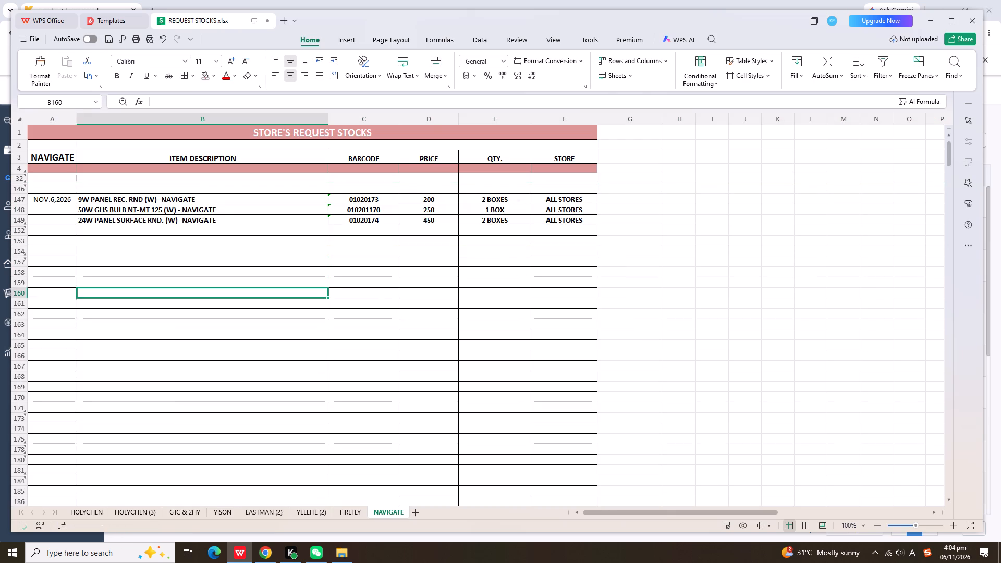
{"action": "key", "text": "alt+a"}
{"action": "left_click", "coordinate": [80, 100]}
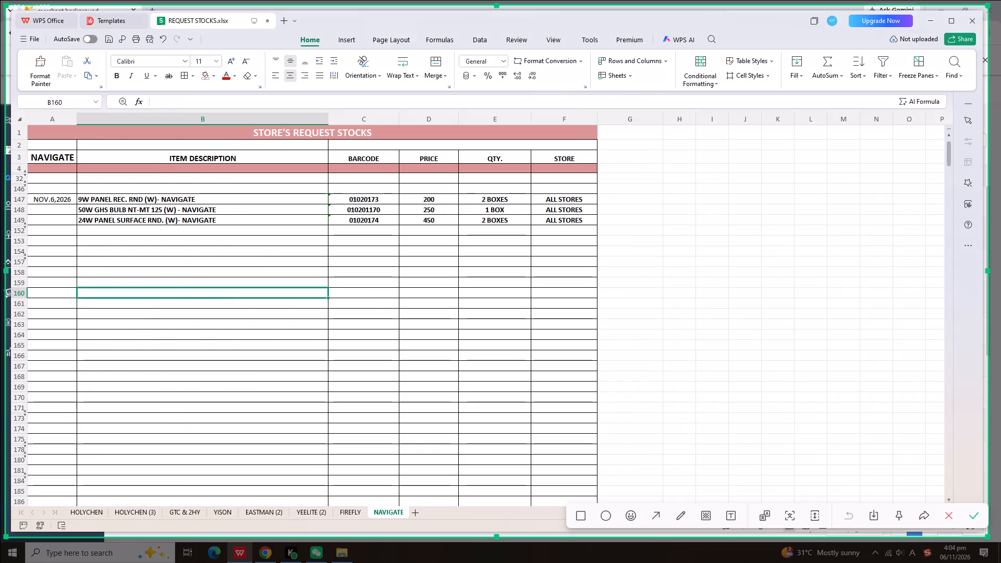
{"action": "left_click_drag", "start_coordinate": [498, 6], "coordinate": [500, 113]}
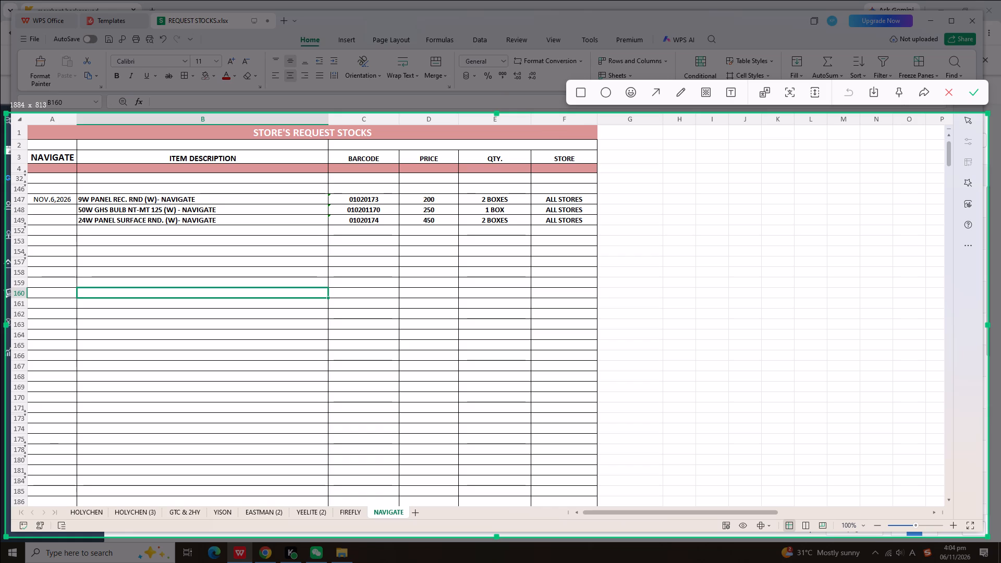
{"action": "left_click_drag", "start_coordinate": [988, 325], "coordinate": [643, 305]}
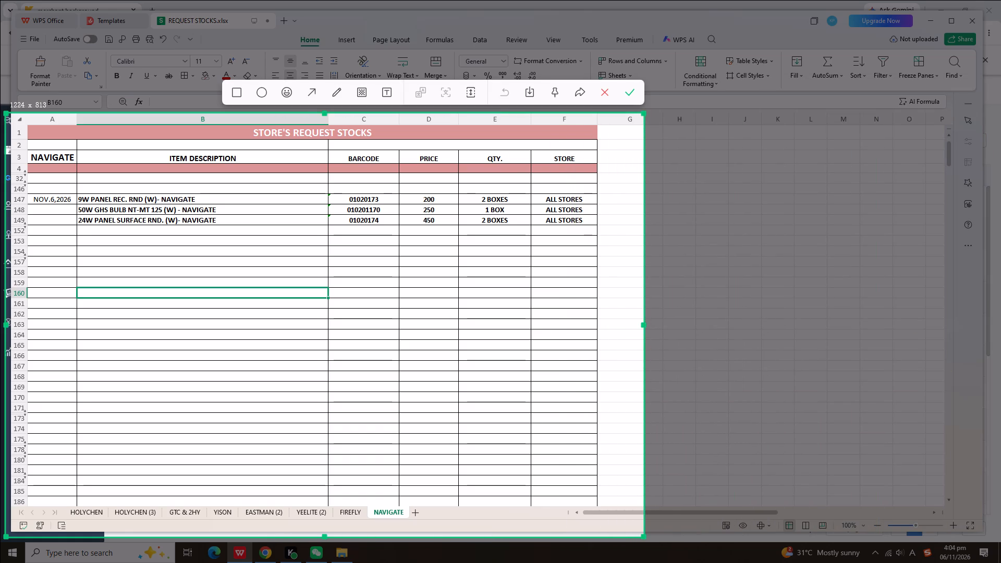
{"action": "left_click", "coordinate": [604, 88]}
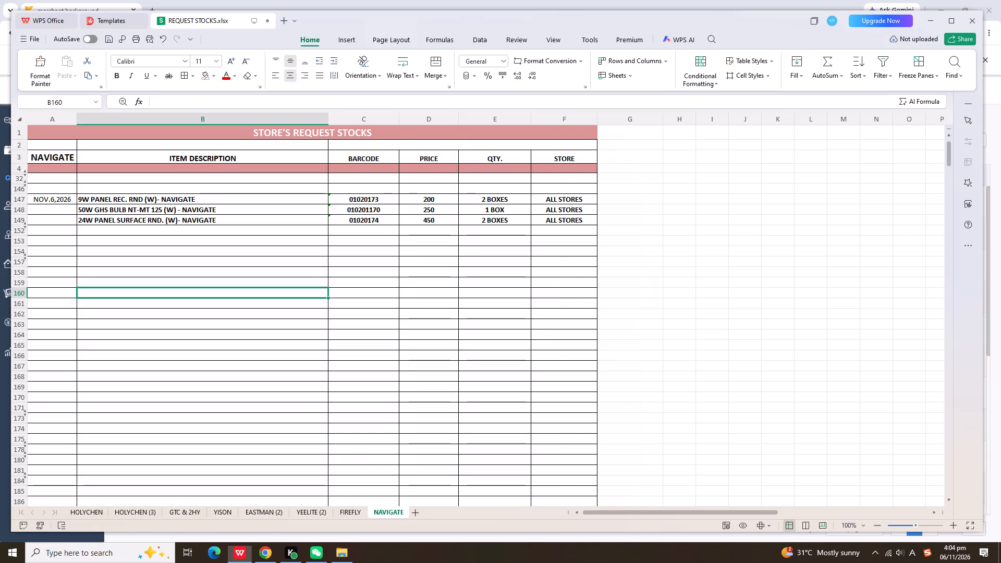
Hide the PRICE column on the NAVIGATE sheet.
{"action": "left_click", "coordinate": [436, 116]}
{"action": "right_click", "coordinate": [436, 116]}
{"action": "left_click", "coordinate": [477, 167]}
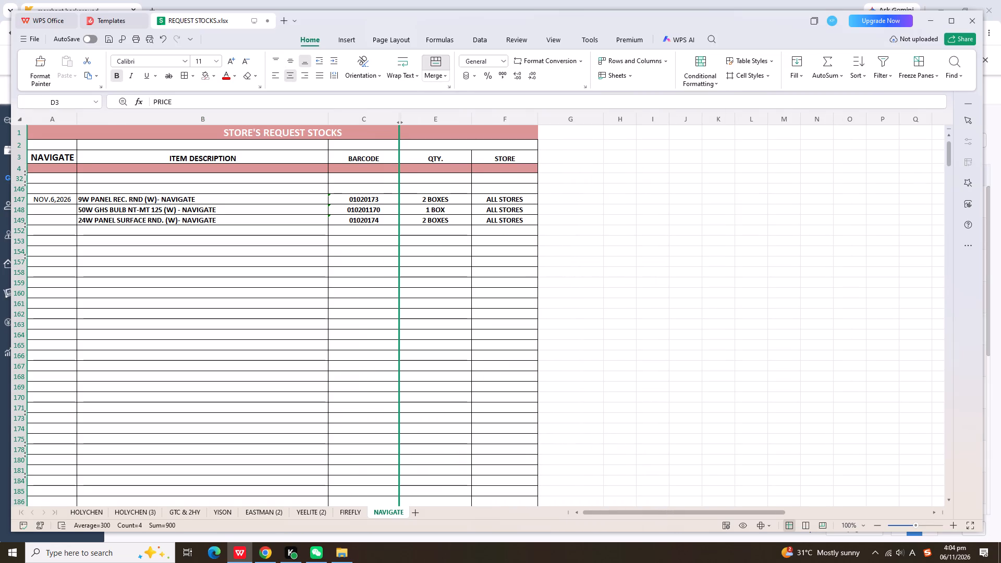
Capture a screenshot of the NAVIGATE request table, cropped from its heading down to row 157, to the clipboard.
{"action": "key", "text": "alt+a"}
{"action": "left_click", "coordinate": [115, 122]}
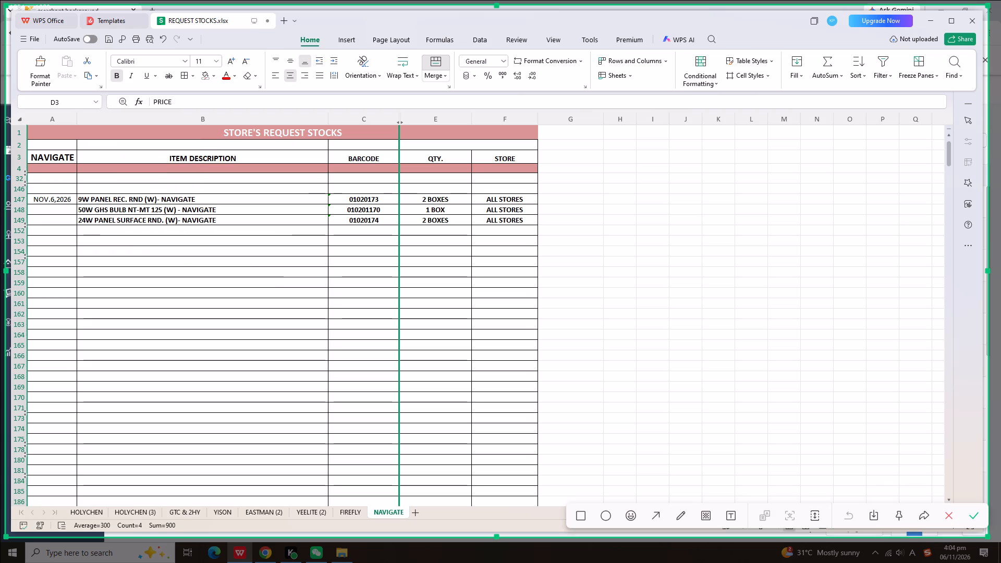
{"action": "left_click_drag", "start_coordinate": [495, 4], "coordinate": [497, 101]}
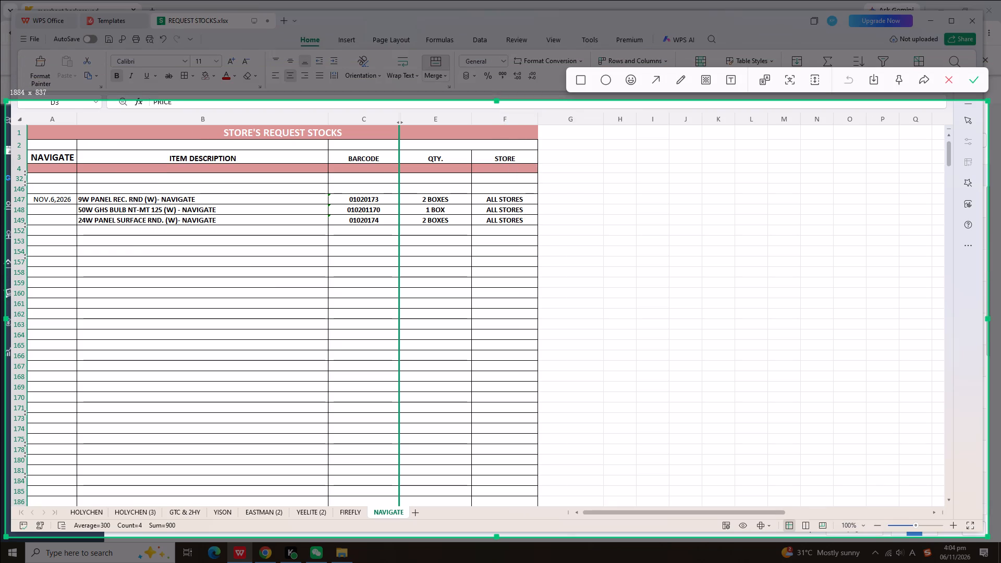
{"action": "left_click_drag", "start_coordinate": [986, 319], "coordinate": [607, 290]}
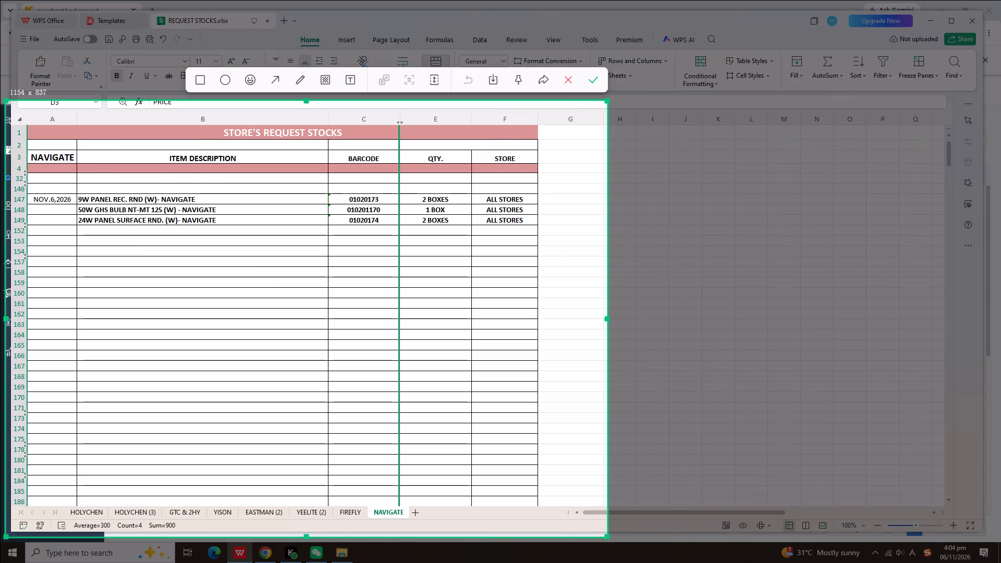
{"action": "left_click_drag", "start_coordinate": [305, 535], "coordinate": [317, 269]}
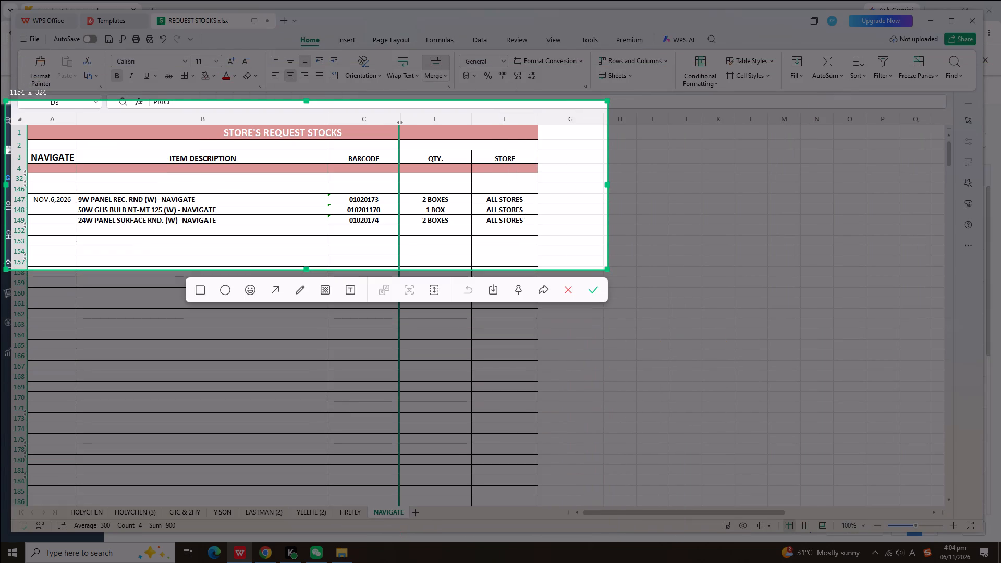
{"action": "left_click", "coordinate": [595, 292]}
Send the captured NAVIGATE request image in Weixin to the colleague who gave the new SRP prices, and minimize the chat window.
{"action": "left_click", "coordinate": [320, 557]}
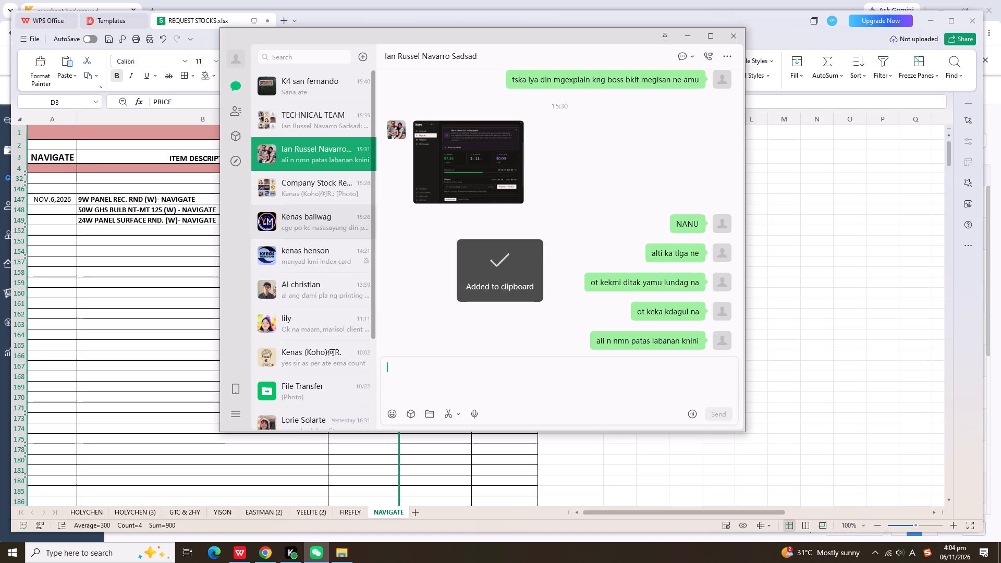
{"action": "left_click", "coordinate": [322, 425]}
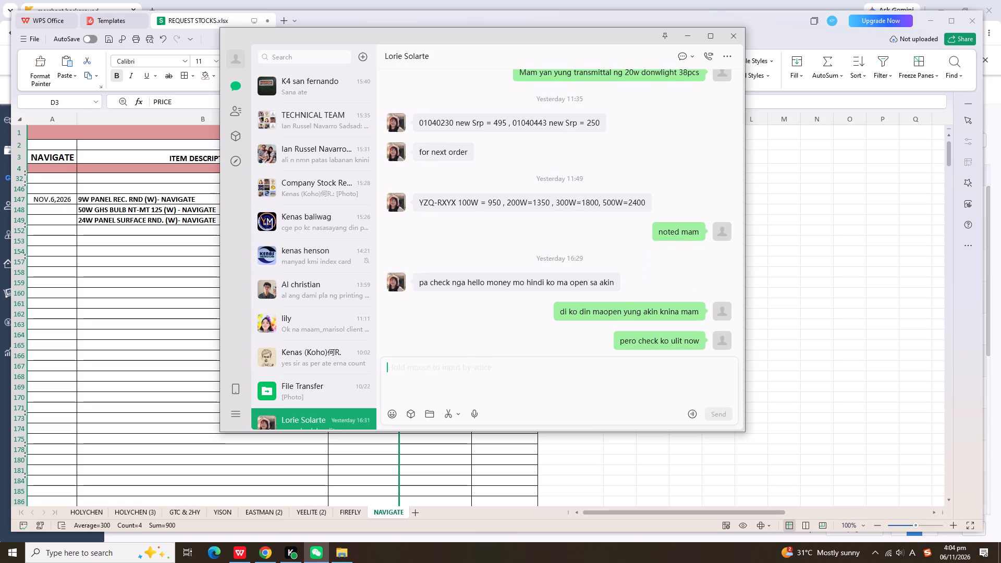
{"action": "left_click", "coordinate": [416, 373]}
{"action": "key", "text": "ctrl+v"}
{"action": "key", "text": "Return"}
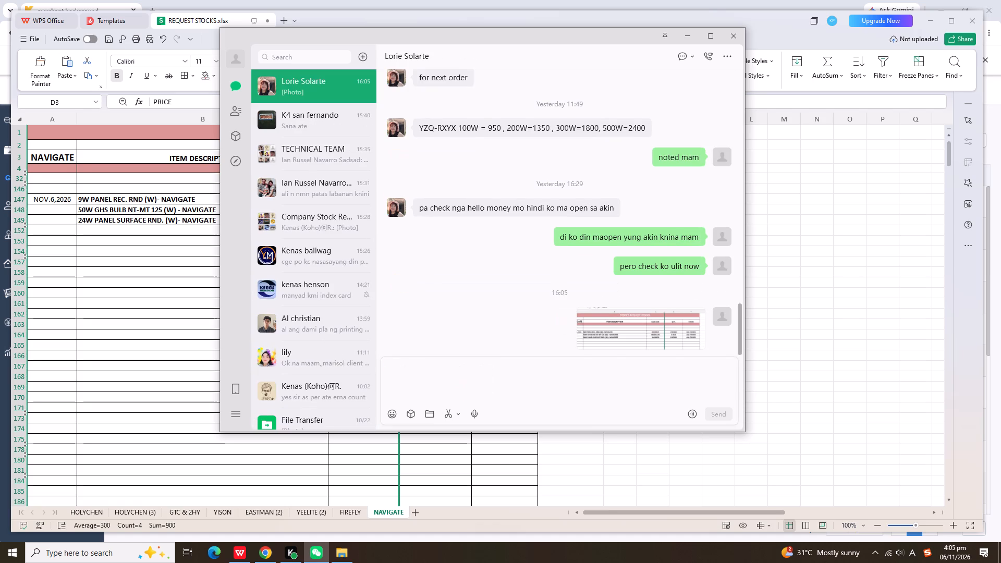
{"action": "left_click", "coordinate": [683, 33]}
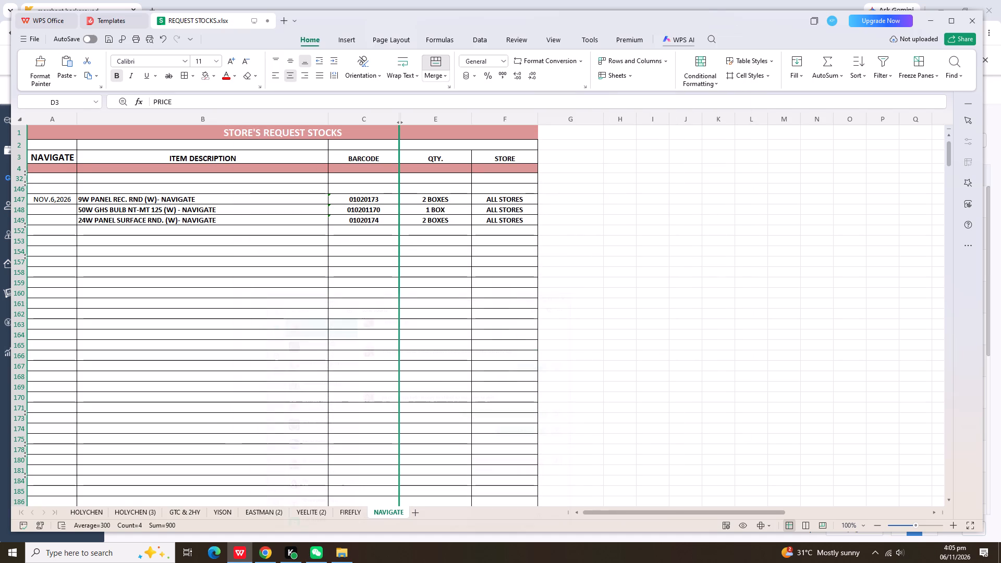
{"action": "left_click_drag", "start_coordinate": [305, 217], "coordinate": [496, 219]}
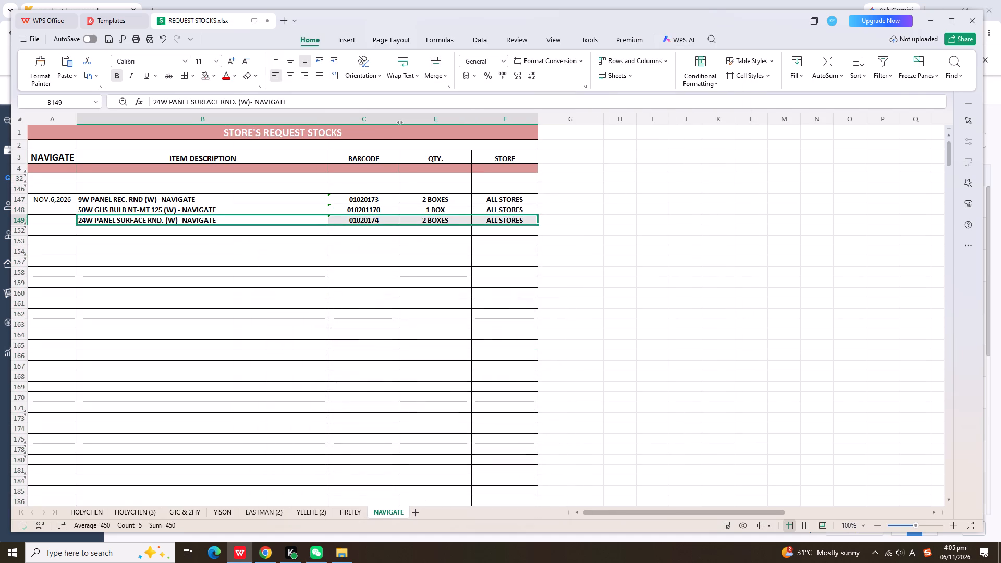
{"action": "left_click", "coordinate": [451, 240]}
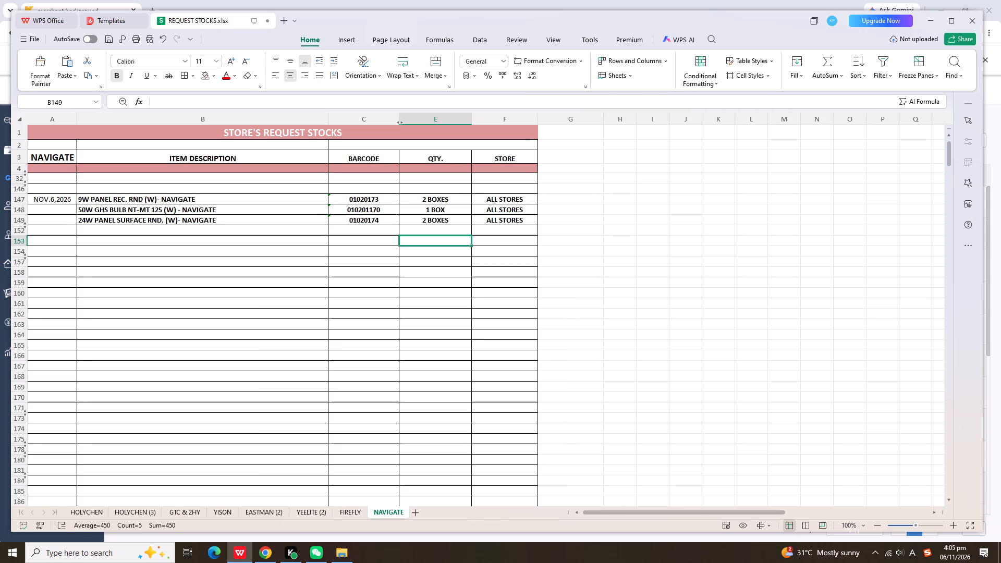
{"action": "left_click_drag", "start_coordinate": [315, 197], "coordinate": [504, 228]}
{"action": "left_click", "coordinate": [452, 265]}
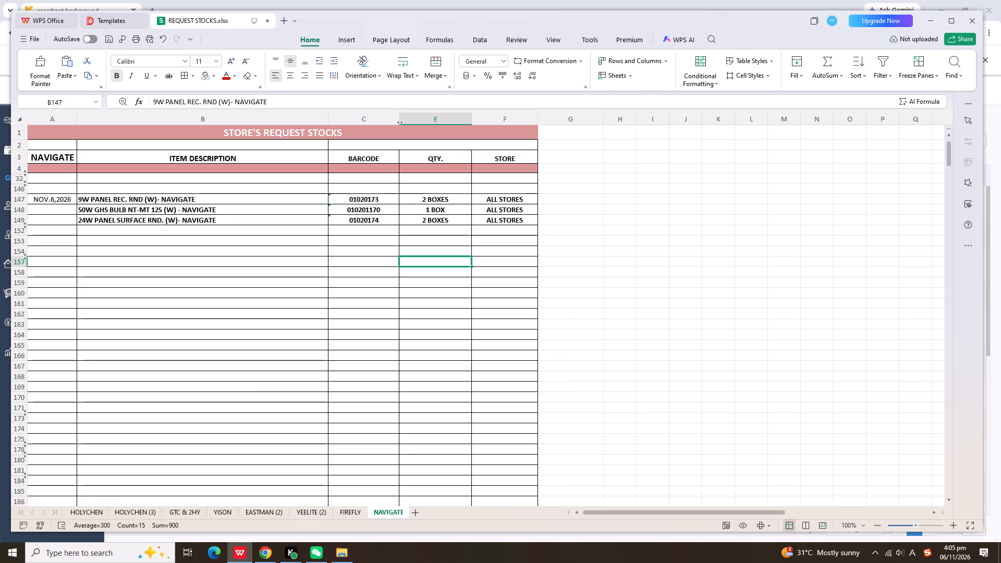
Make the NOV.6,2026 date in row 147 bold.
{"action": "left_click", "coordinate": [41, 195]}
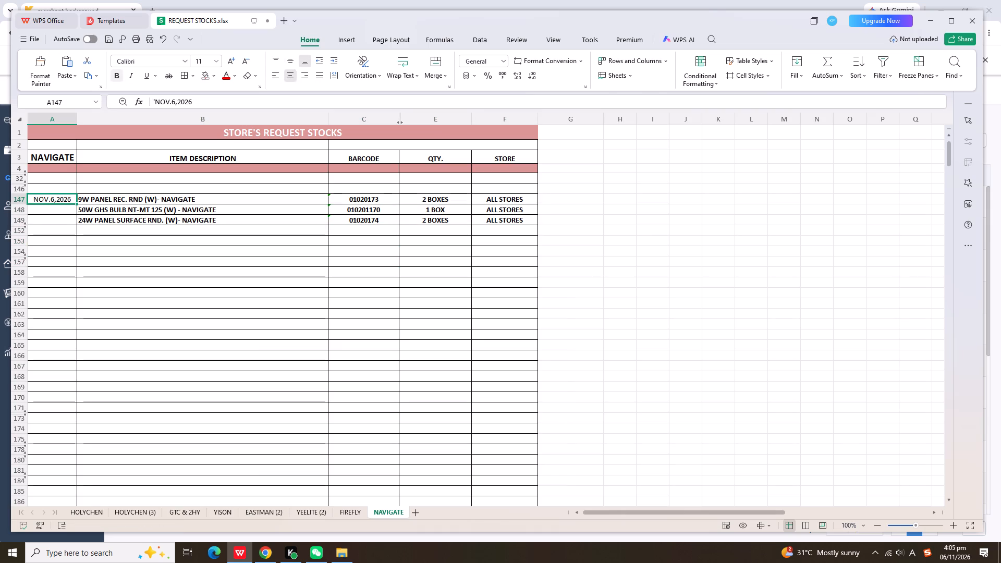
{"action": "left_click", "coordinate": [119, 74]}
{"action": "left_click", "coordinate": [224, 296]}
Review the request entries on the YEELITE (2), FIREFLY and EASTMAN (2) sheets.
{"action": "left_click", "coordinate": [317, 511]}
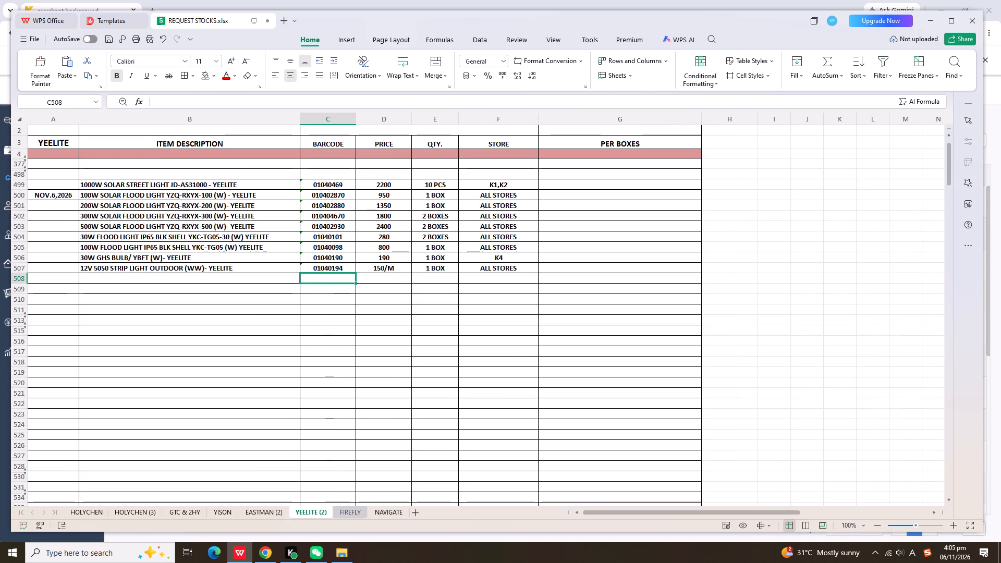
{"action": "left_click", "coordinate": [353, 511]}
{"action": "left_click", "coordinate": [310, 509]}
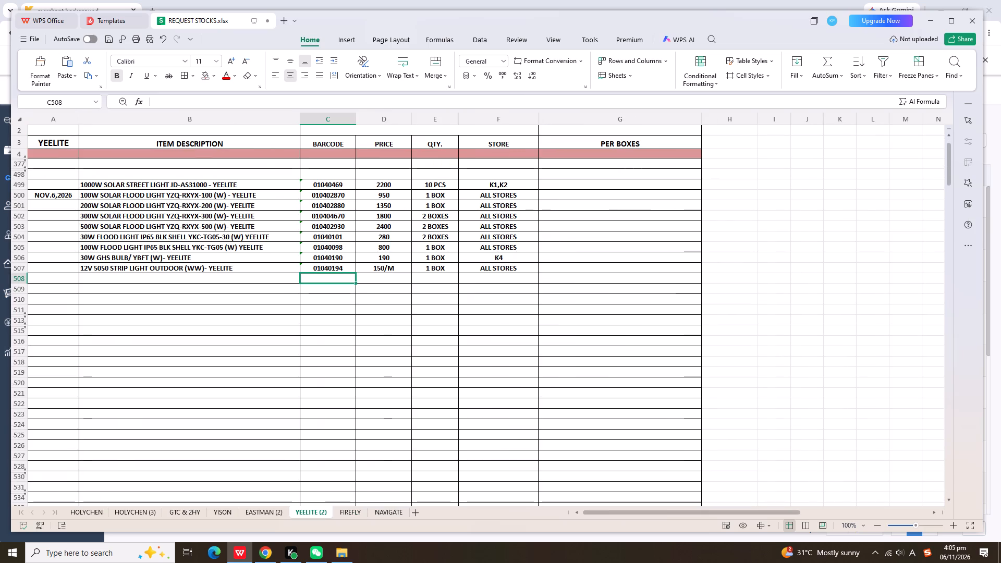
{"action": "left_click", "coordinate": [354, 511]}
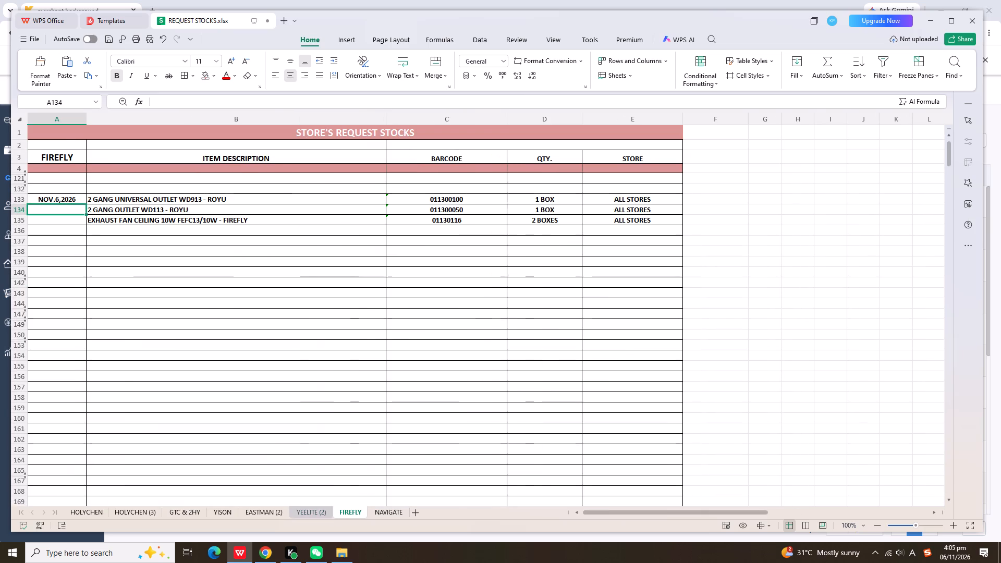
{"action": "left_click", "coordinate": [304, 513]}
{"action": "left_click", "coordinate": [268, 513]}
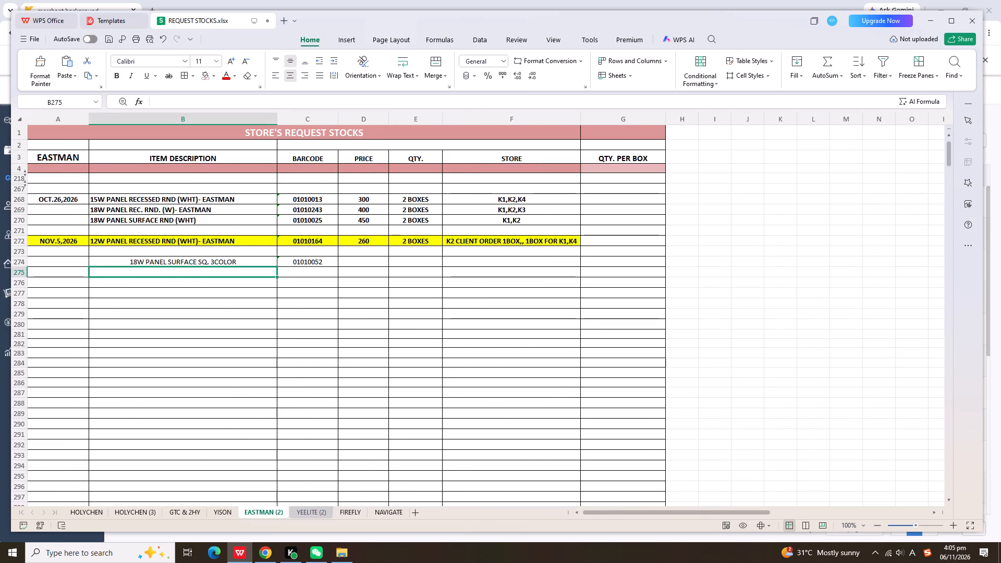
{"action": "left_click", "coordinate": [304, 509]}
Save the REQUEST STOCKS workbook and close it.
{"action": "key", "text": "ctrl+s"}
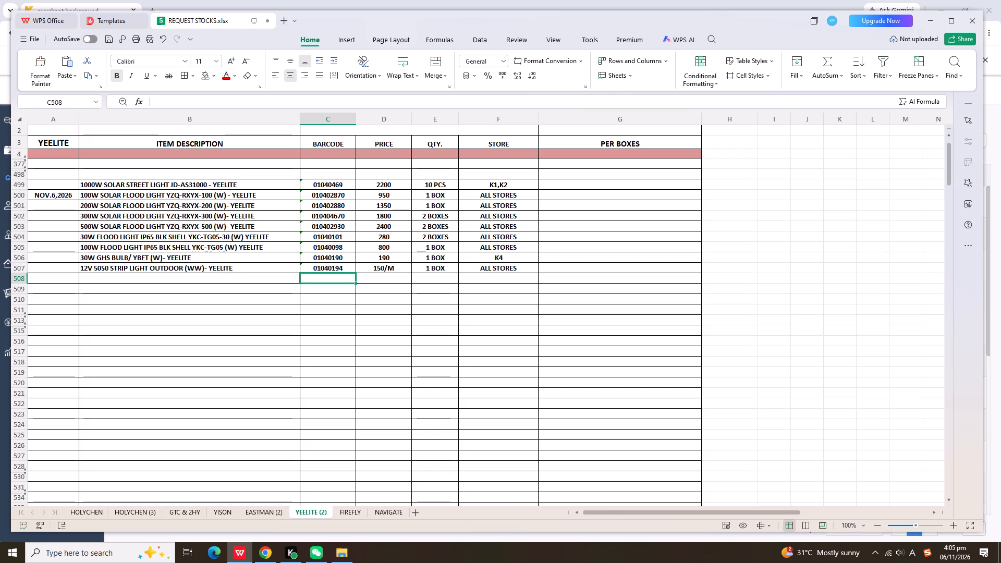
{"action": "left_click", "coordinate": [972, 19]}
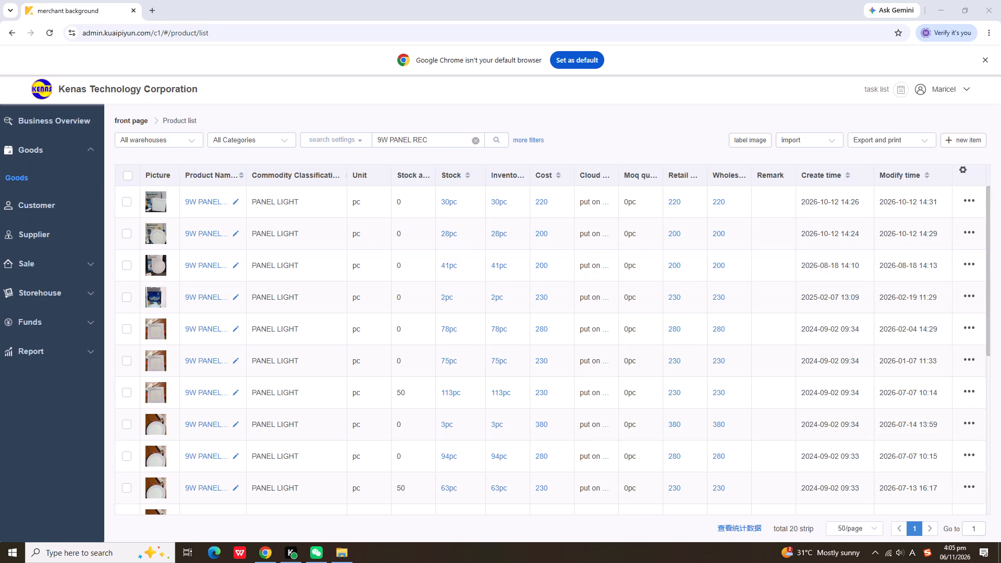
Clear the 9W PANEL REC search from the product list in the browser.
{"action": "left_click", "coordinate": [472, 140]}
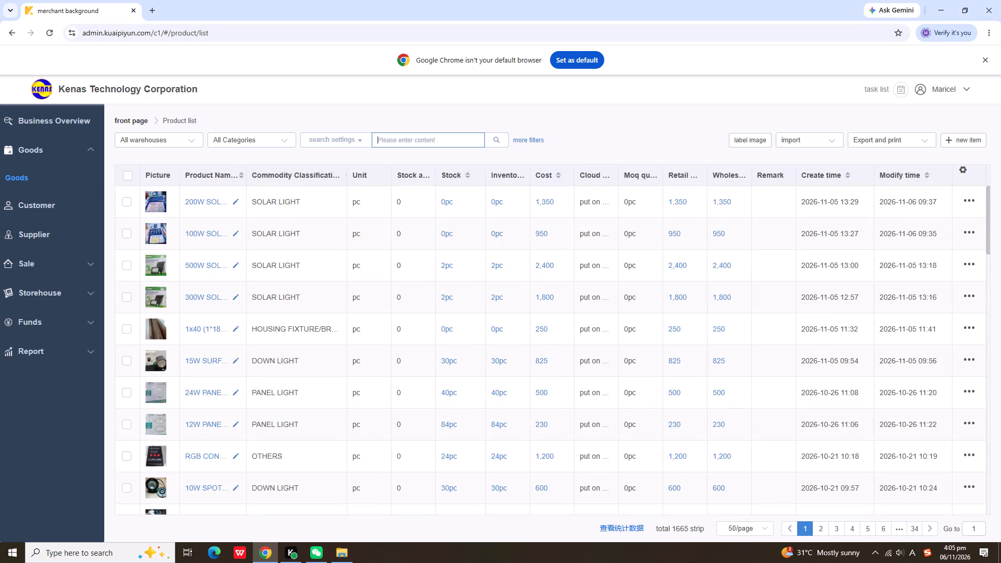
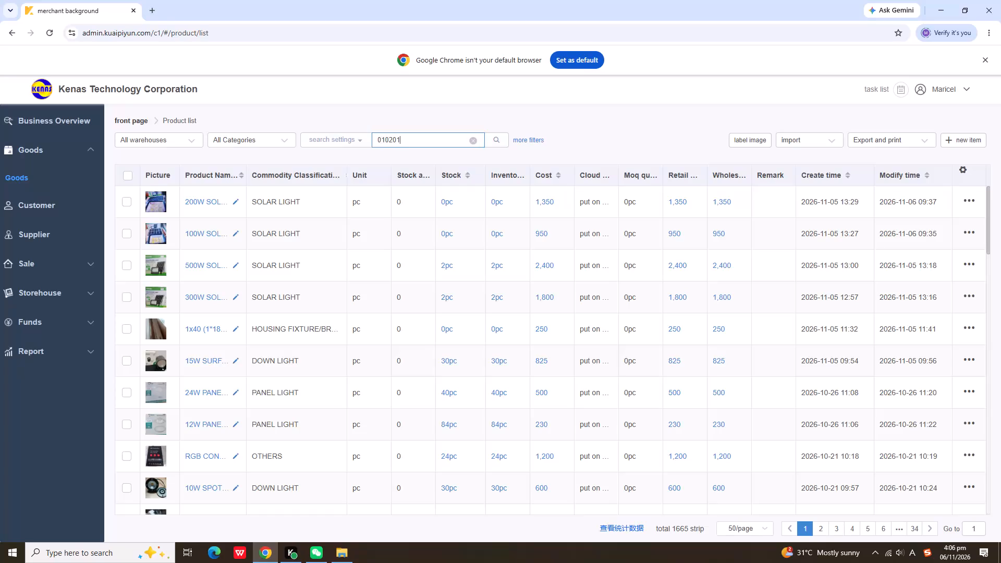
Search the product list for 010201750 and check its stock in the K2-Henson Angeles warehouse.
{"action": "key", "text": "Return"}
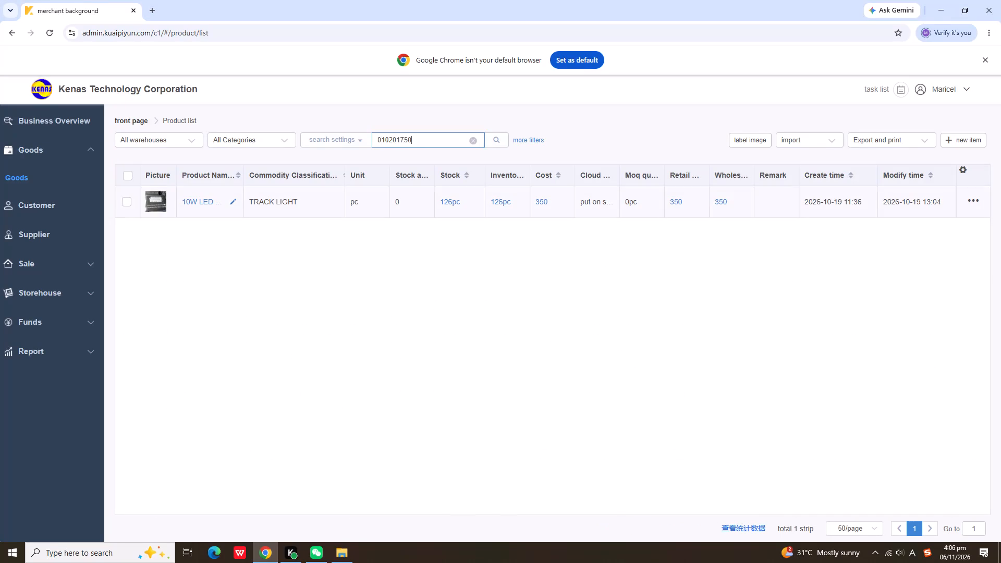
{"action": "left_click", "coordinate": [453, 202]}
{"action": "left_click", "coordinate": [223, 198]}
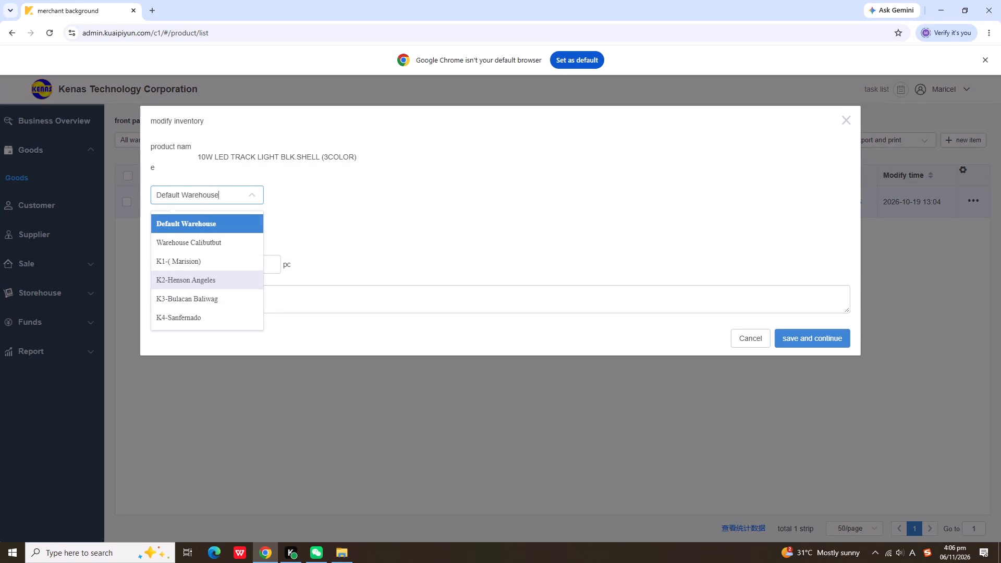
{"action": "left_click", "coordinate": [210, 282]}
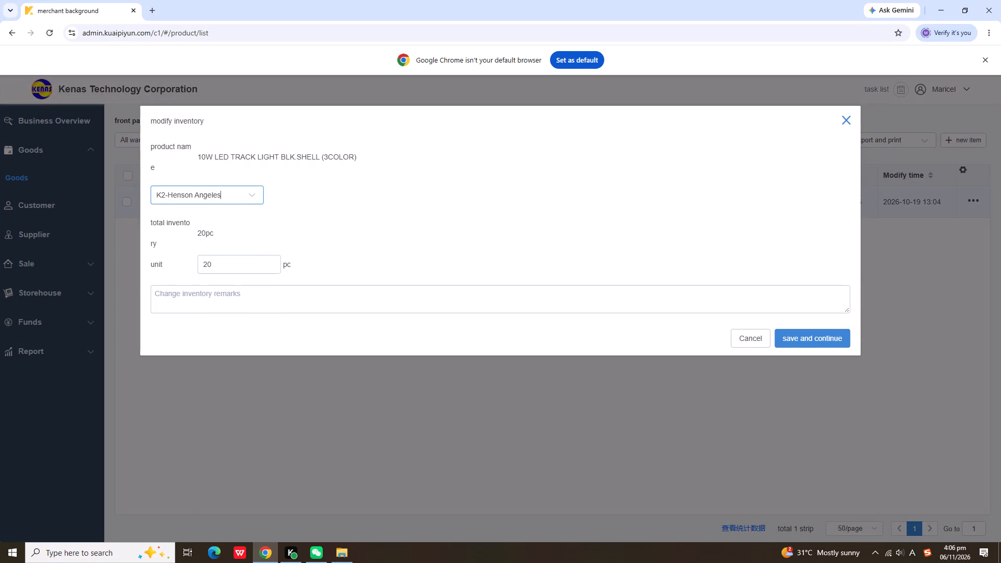
{"action": "left_click", "coordinate": [847, 119]}
Search the product list for 2100015 and check its stock in the K2-Henson Angeles and K1 warehouses.
{"action": "left_click_drag", "start_coordinate": [423, 140], "coordinate": [353, 136]}
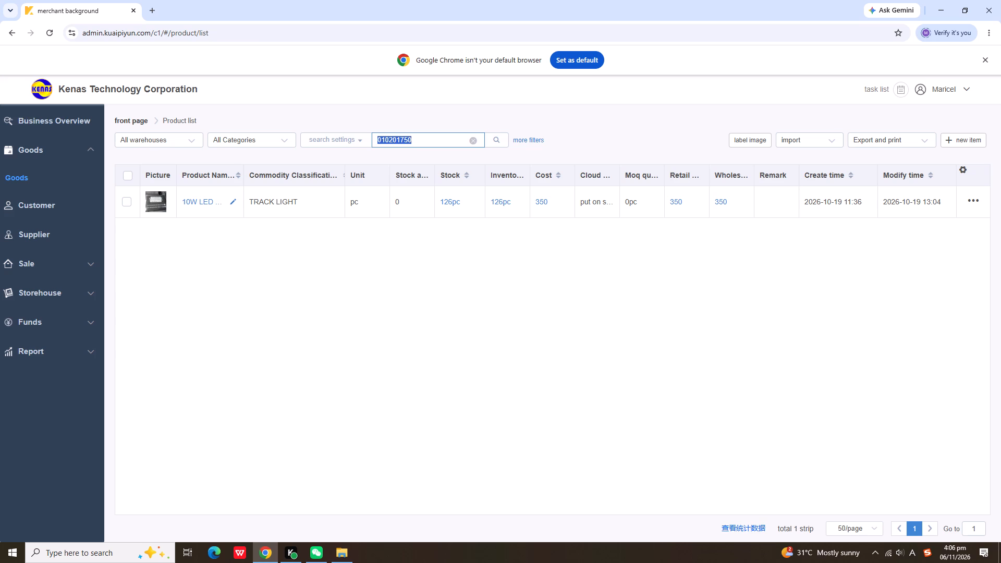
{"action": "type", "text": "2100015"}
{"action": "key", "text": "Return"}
{"action": "left_click", "coordinate": [452, 203]}
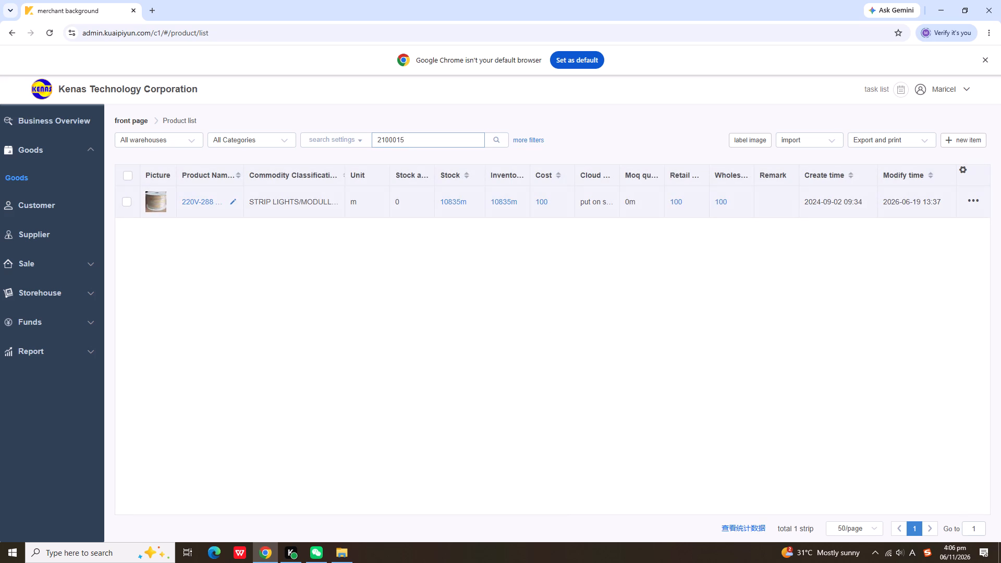
{"action": "left_click", "coordinate": [221, 199]}
{"action": "left_click", "coordinate": [223, 278]}
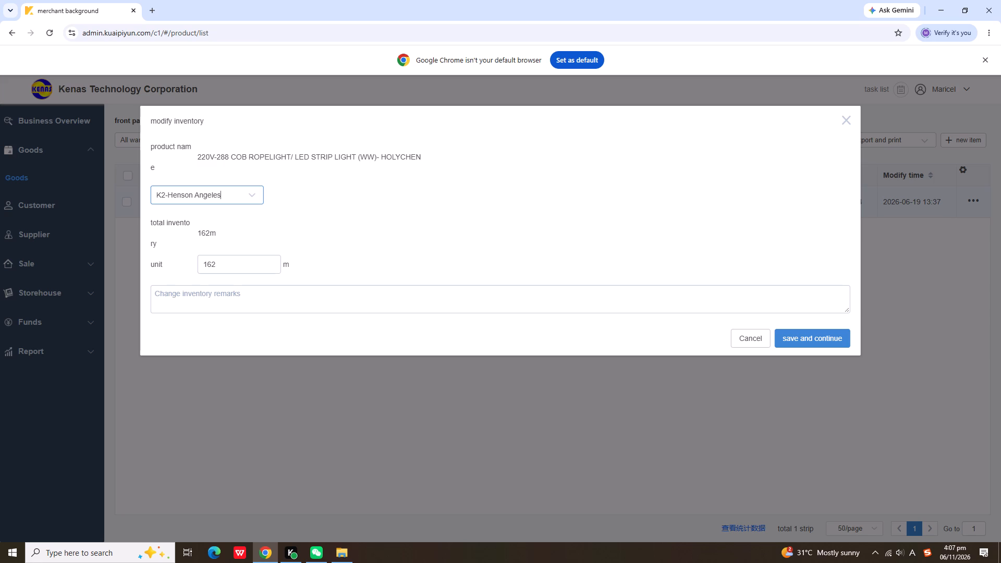
{"action": "left_click", "coordinate": [844, 118]}
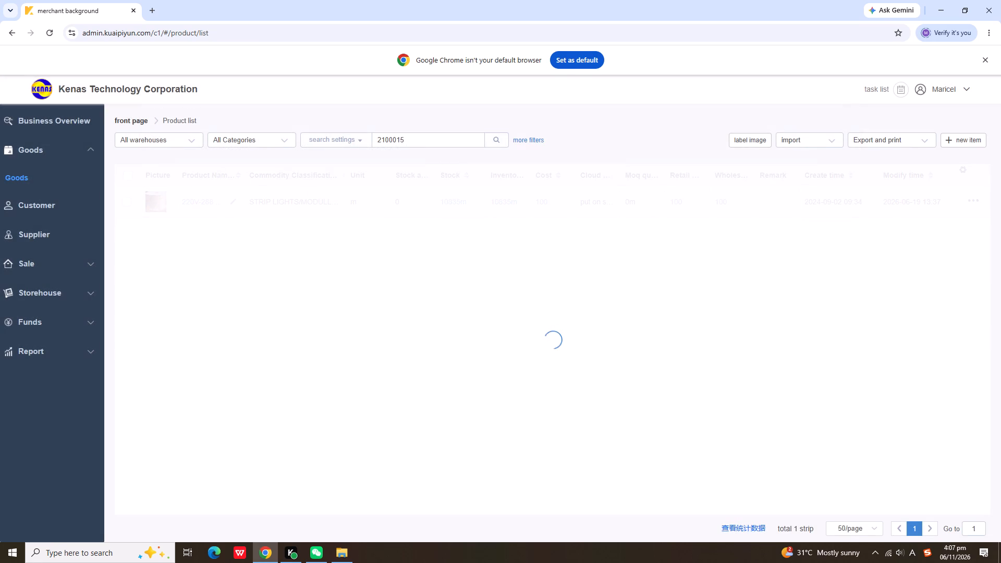
{"action": "left_click", "coordinate": [455, 200]}
{"action": "left_click", "coordinate": [229, 188]}
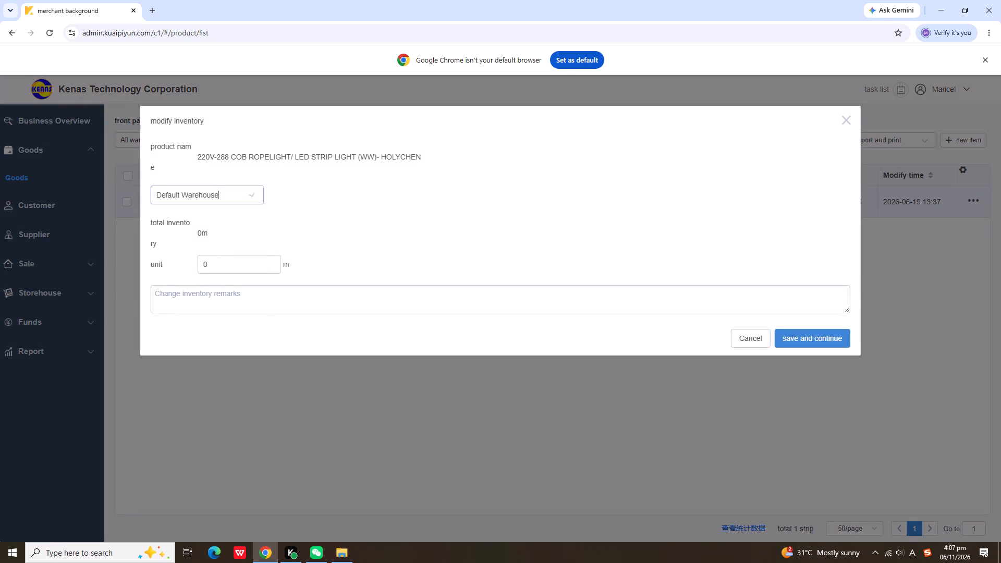
{"action": "left_click", "coordinate": [239, 256]}
{"action": "left_click", "coordinate": [844, 123]}
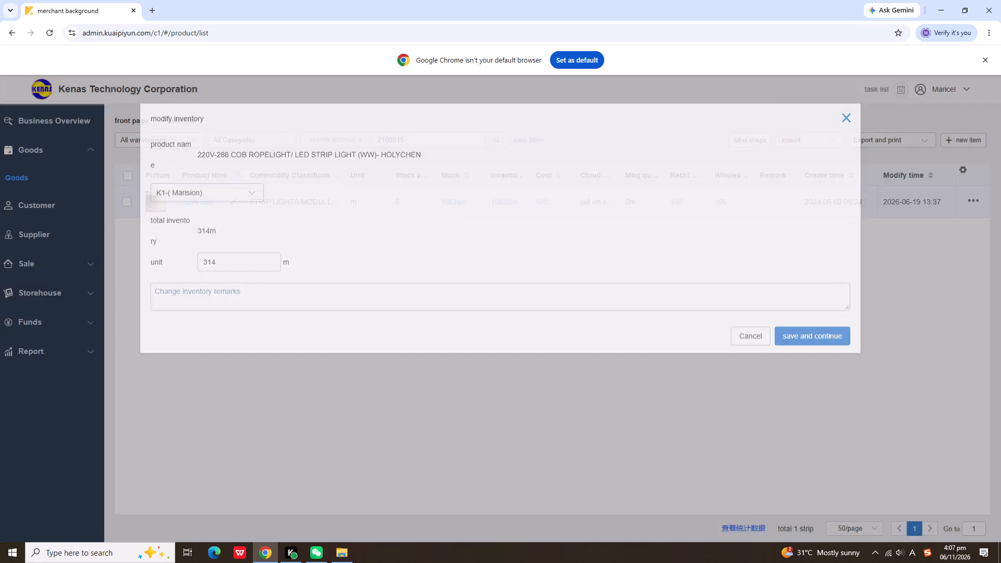
Search the product list for 2100017 and check its stock in the K2-Henson Angeles warehouse.
{"action": "left_click", "coordinate": [429, 140]}
{"action": "key", "text": "BackSpace"}
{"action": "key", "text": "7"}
{"action": "key", "text": "Return"}
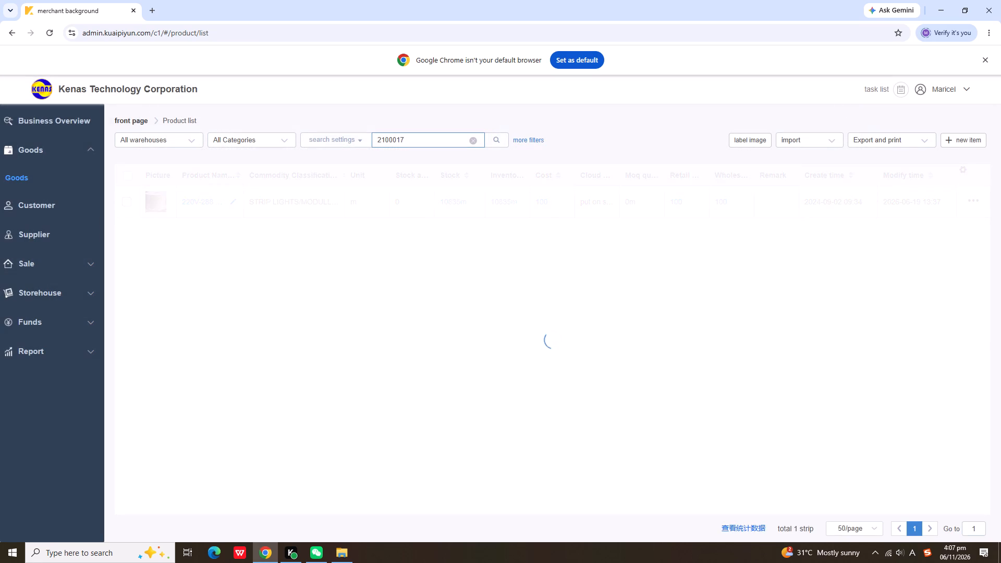
{"action": "left_click", "coordinate": [446, 200]}
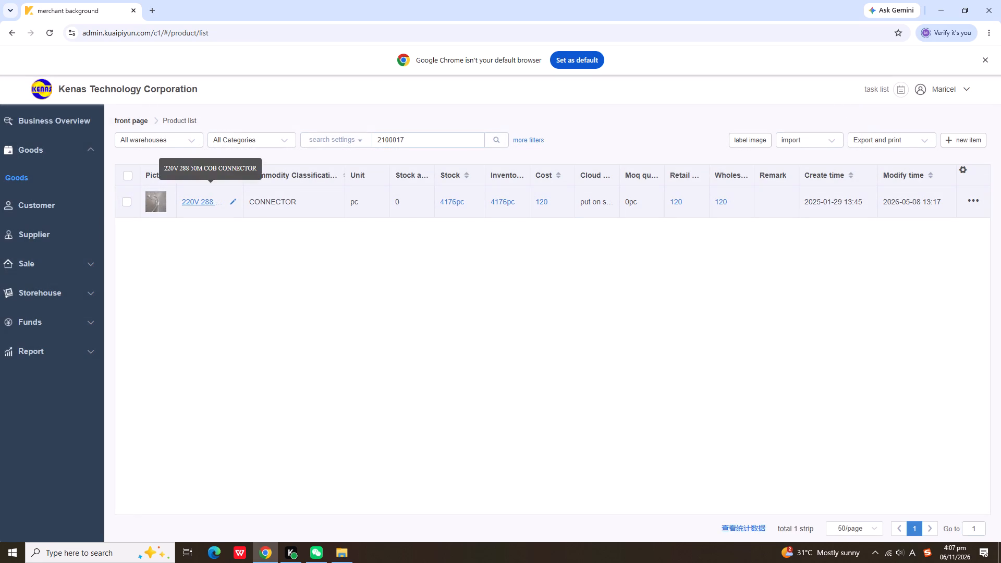
{"action": "left_click", "coordinate": [447, 203]}
{"action": "left_click", "coordinate": [225, 201]}
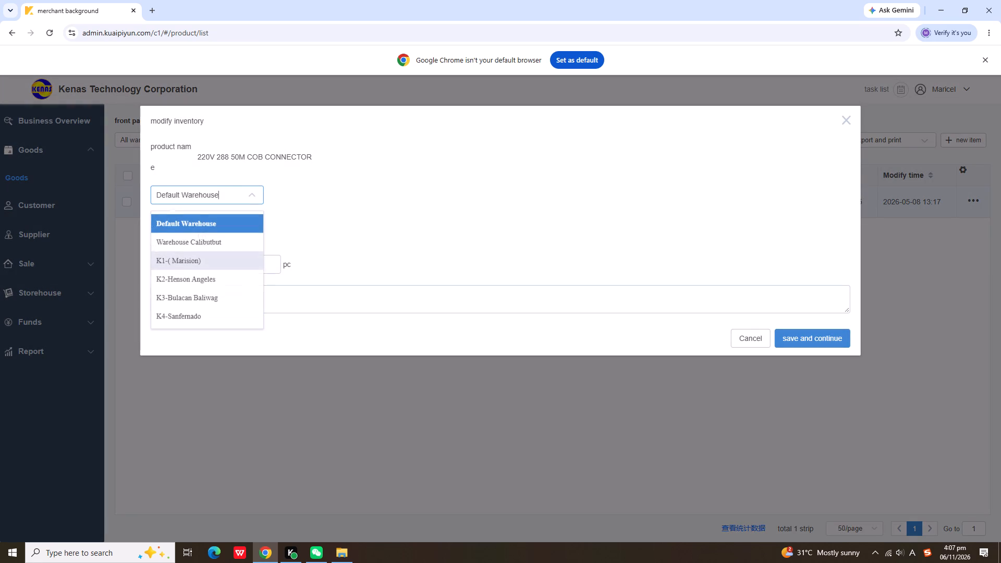
{"action": "left_click", "coordinate": [216, 283]}
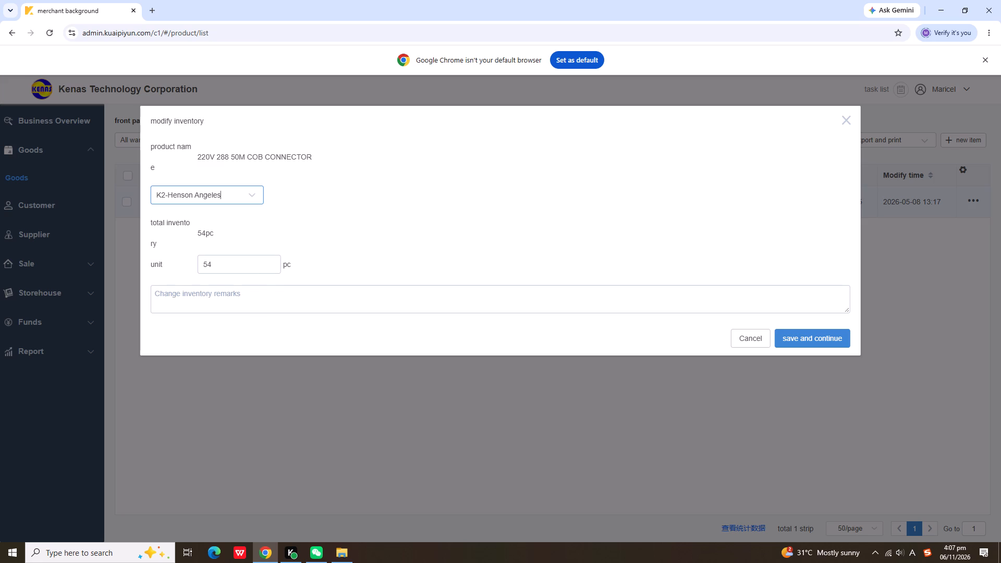
{"action": "left_click", "coordinate": [848, 119]}
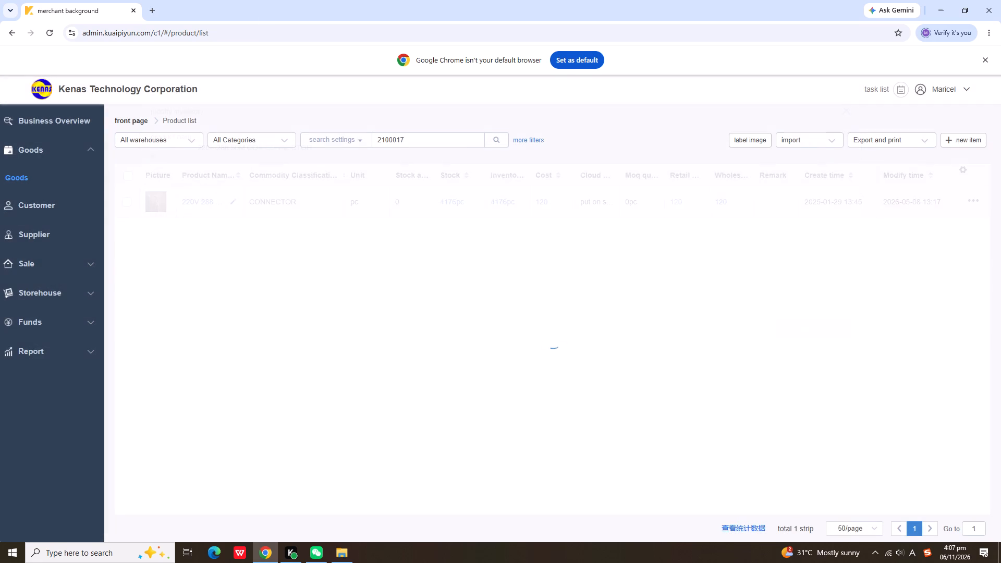
Check the 220V 288 50M COB CONNECTOR's stock in the K1 and K4-Sanfernado warehouses, and clear the product search.
{"action": "left_click", "coordinate": [445, 200]}
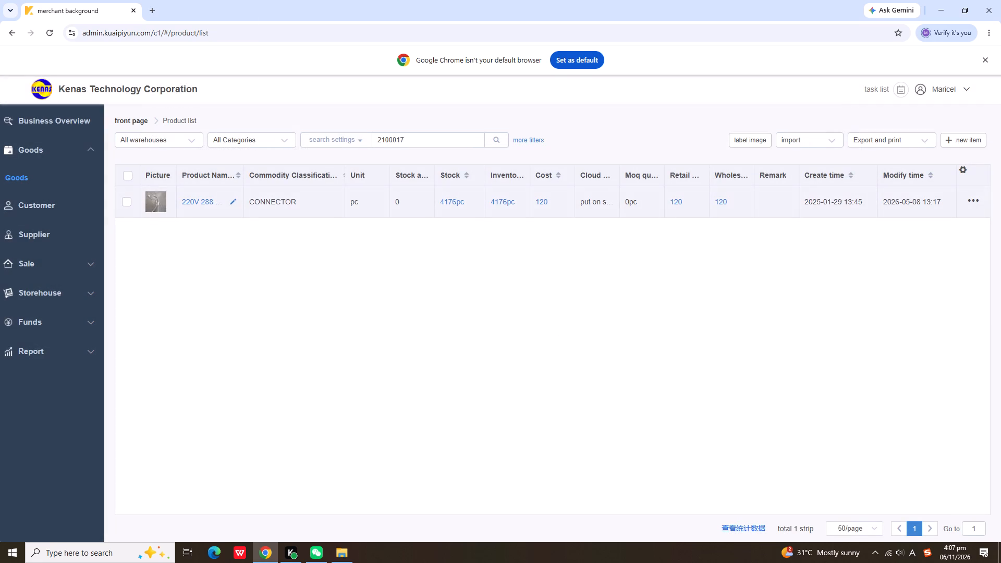
{"action": "left_click", "coordinate": [214, 198]}
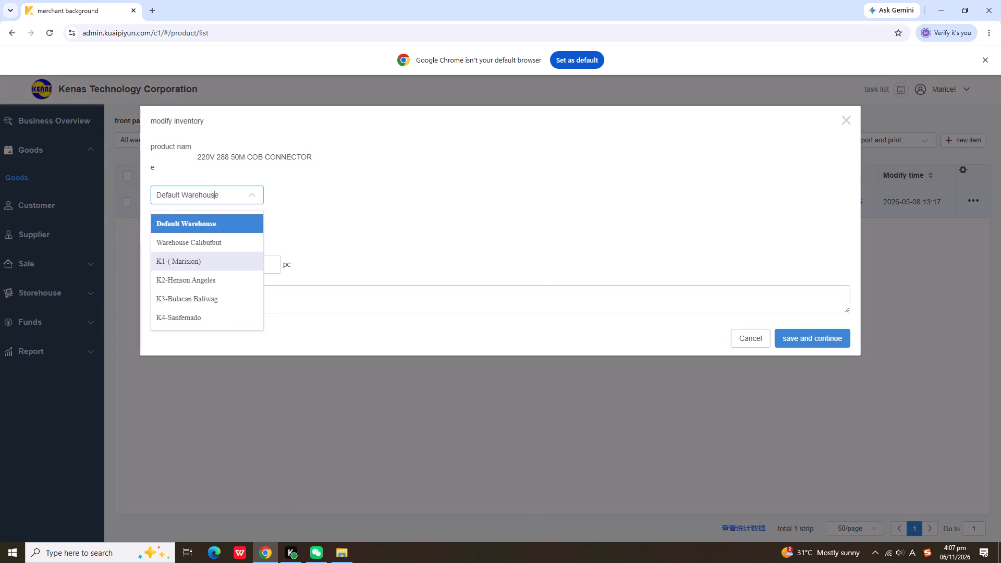
{"action": "left_click", "coordinate": [221, 265]}
{"action": "left_click", "coordinate": [234, 198]}
{"action": "left_click", "coordinate": [213, 324]}
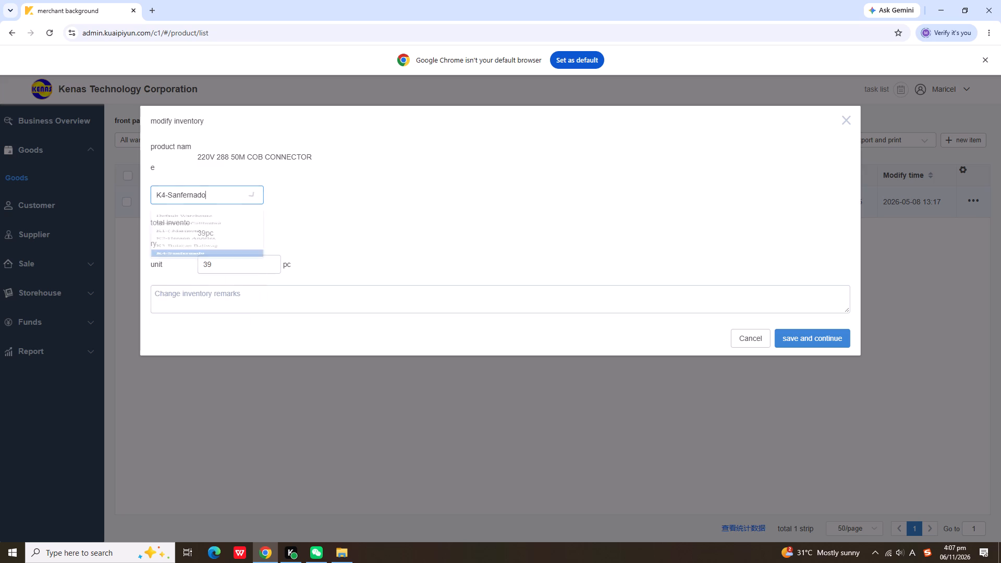
{"action": "left_click", "coordinate": [851, 121]}
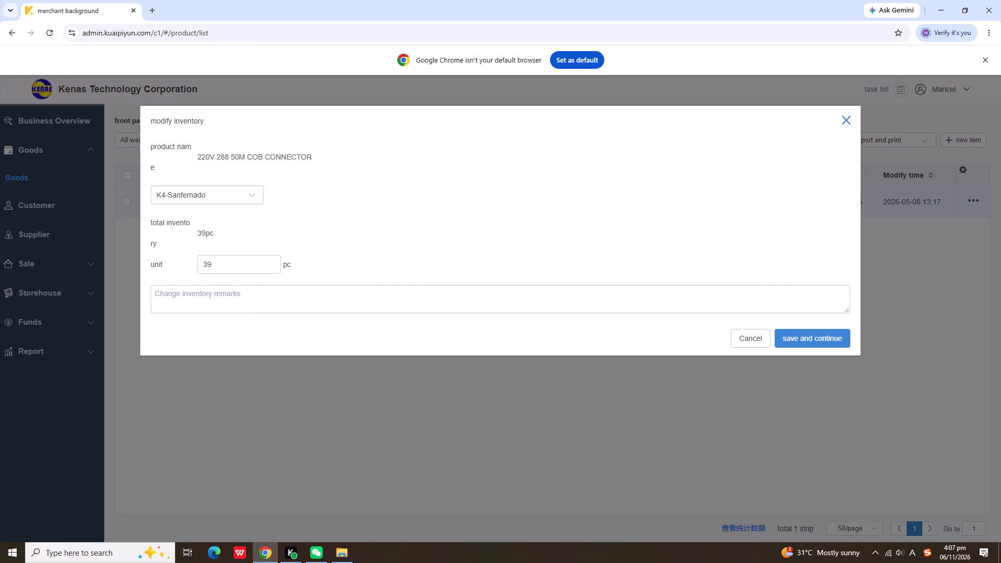
{"action": "left_click", "coordinate": [848, 119]}
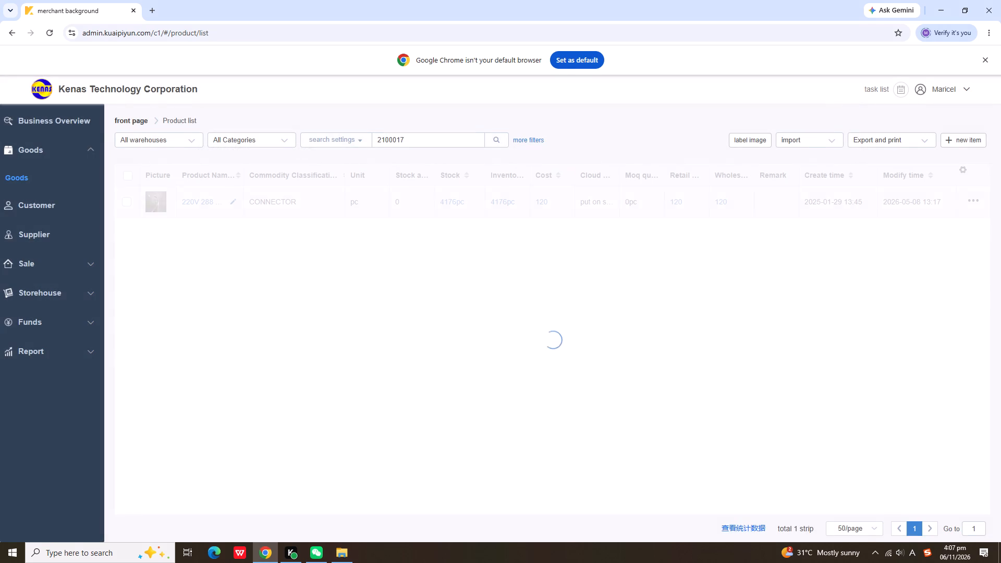
{"action": "left_click", "coordinate": [474, 142]}
In Weixin, send "46 ne pla boss ian" and "3 yrs mu pla agwat na knku,hehehhe.." in the chat ending "ali n nmn patas labanan knini", then minimize it.
{"action": "left_click", "coordinate": [312, 562]}
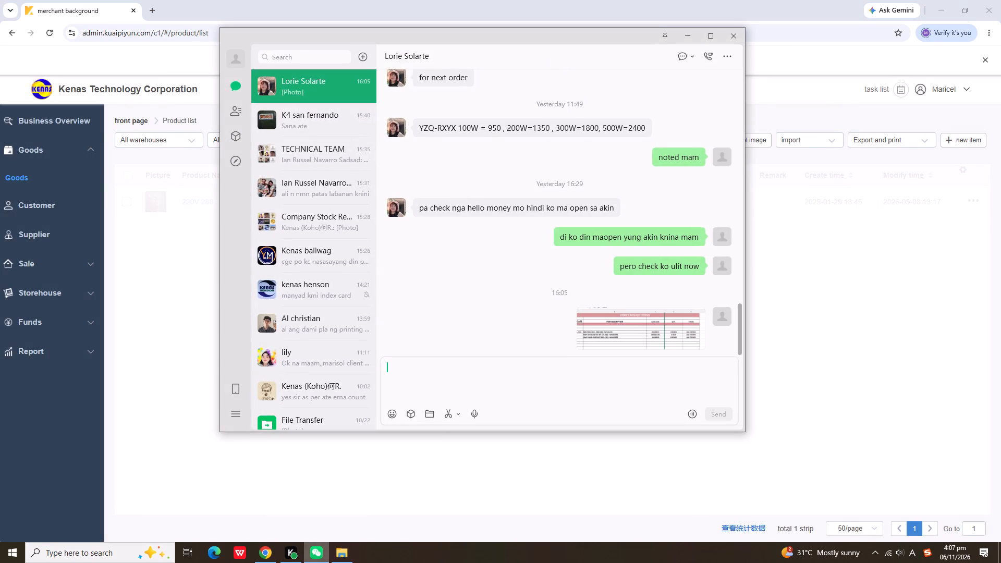
{"action": "left_click", "coordinate": [328, 175]}
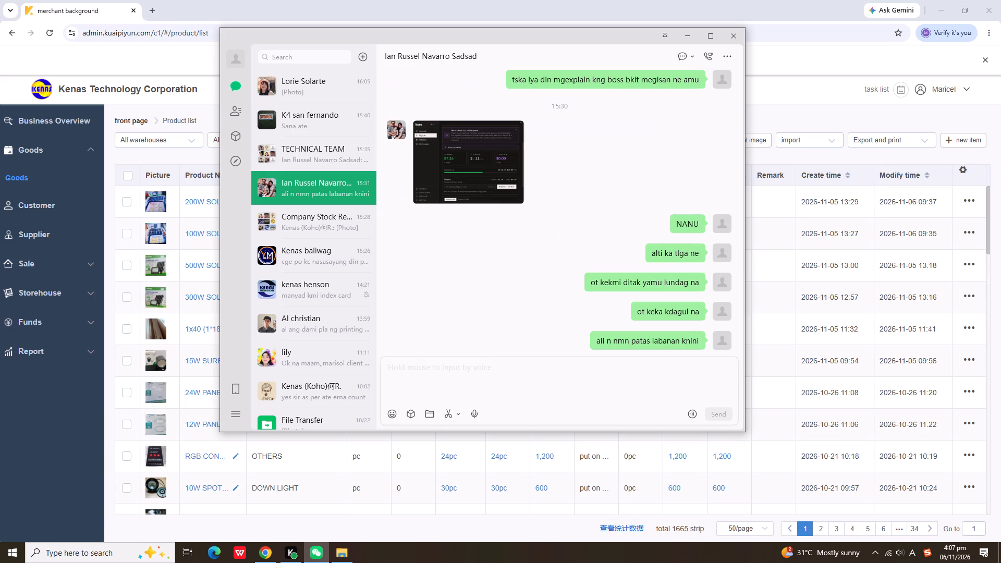
{"action": "left_click", "coordinate": [401, 378]}
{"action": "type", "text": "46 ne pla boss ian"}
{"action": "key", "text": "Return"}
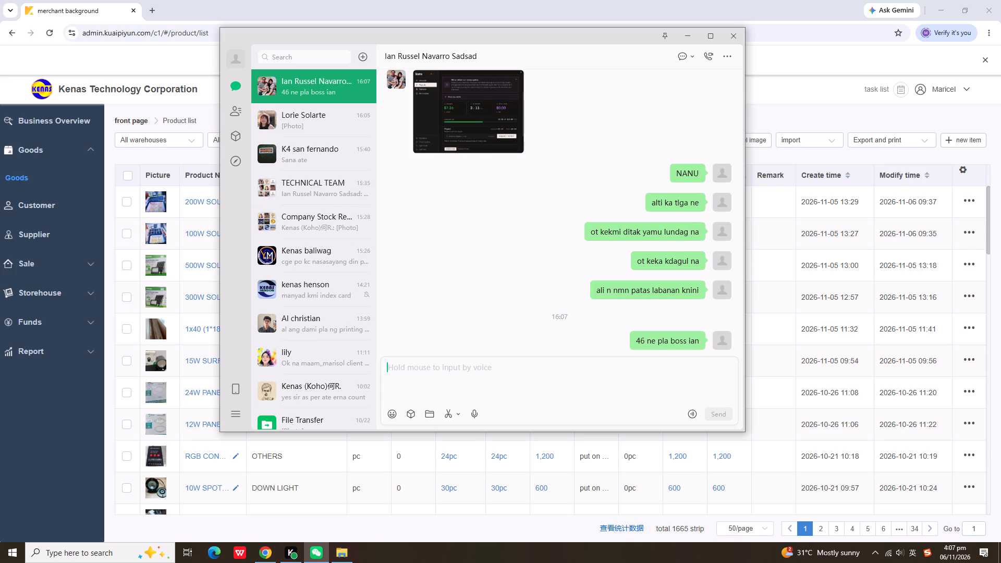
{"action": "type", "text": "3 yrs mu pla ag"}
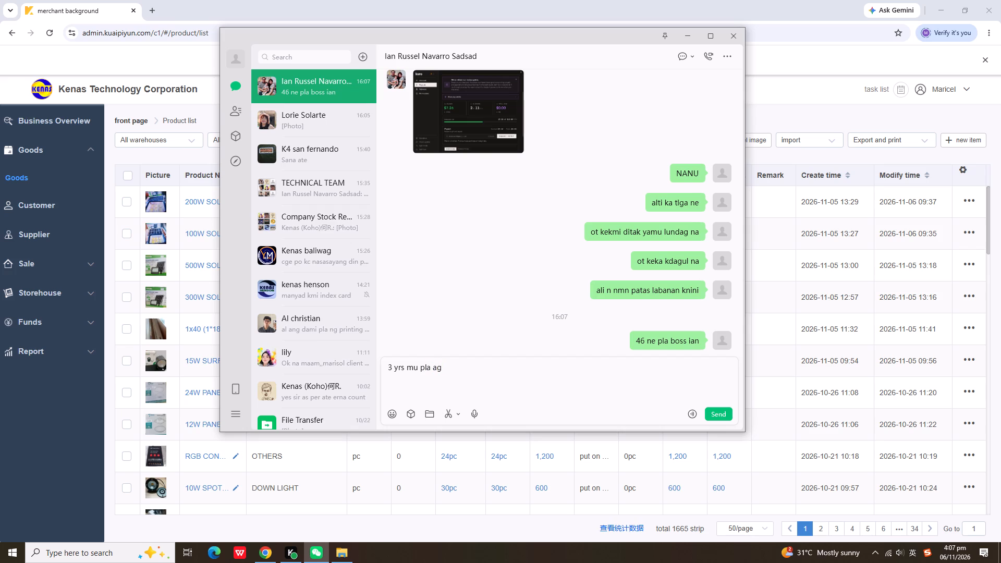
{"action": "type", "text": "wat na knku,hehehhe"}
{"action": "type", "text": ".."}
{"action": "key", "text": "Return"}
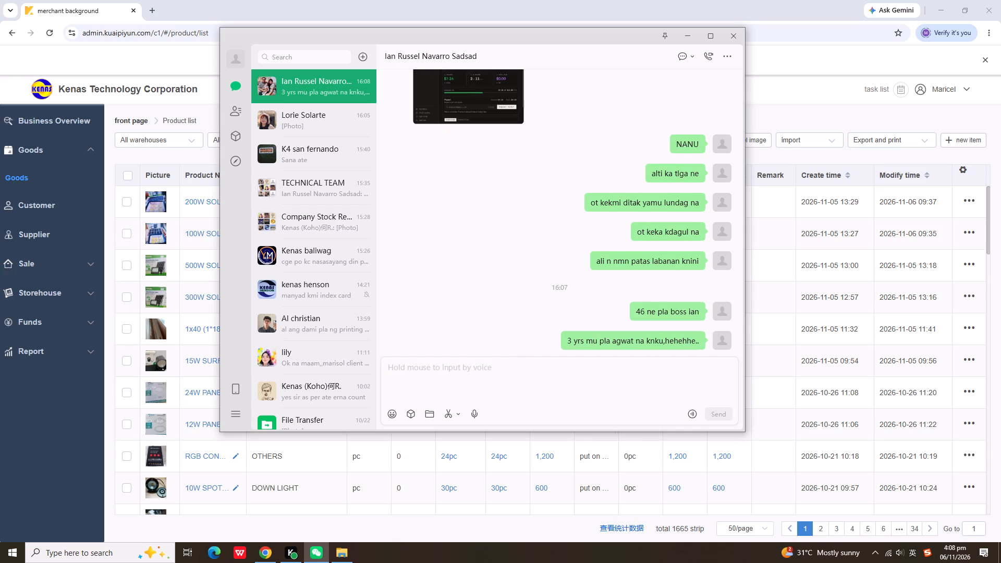
{"action": "left_click", "coordinate": [686, 36]}
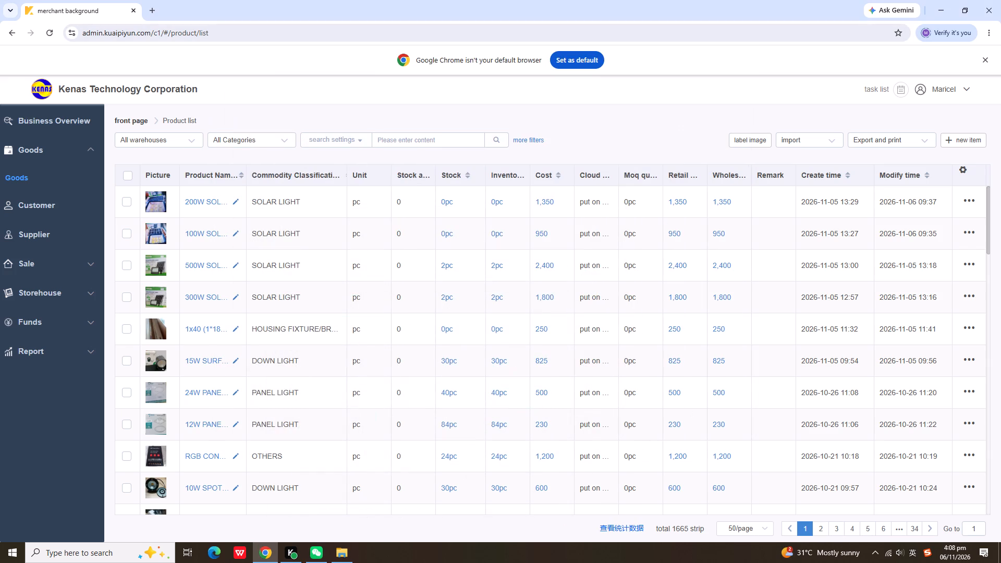
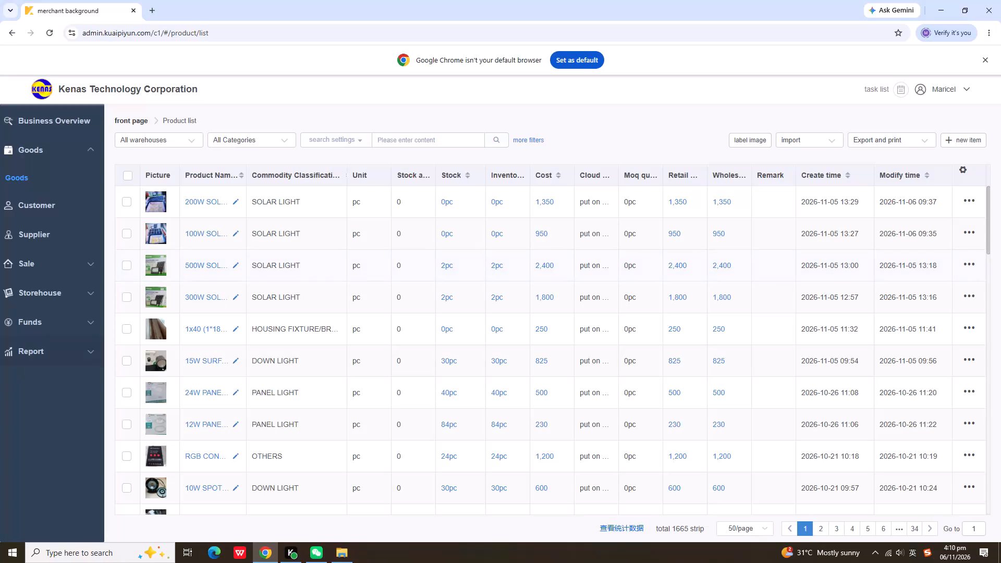
Review the dealers' performance ranking report for today and for this month.
{"action": "left_click", "coordinate": [69, 359]}
{"action": "left_click", "coordinate": [70, 372]}
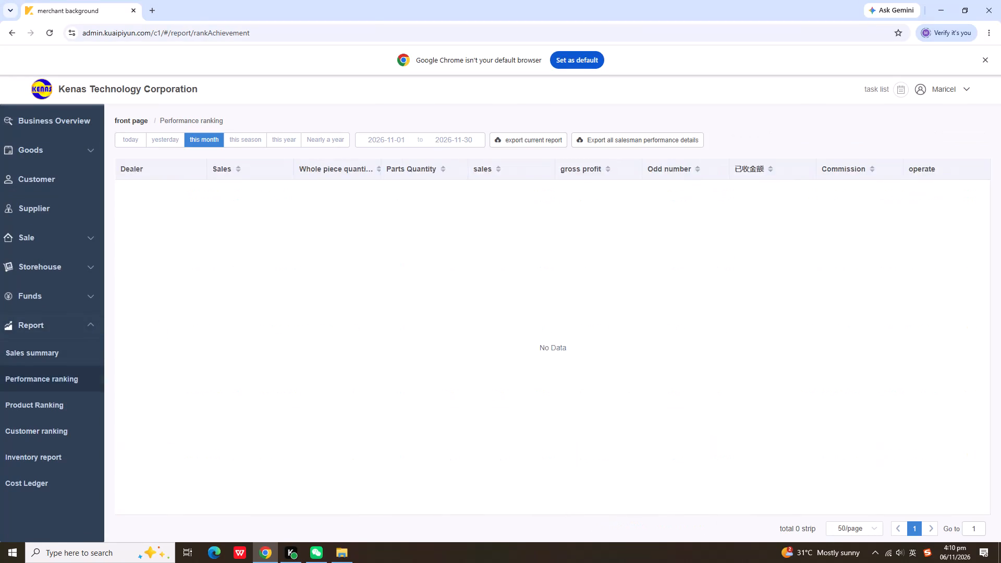
{"action": "left_click", "coordinate": [133, 142]}
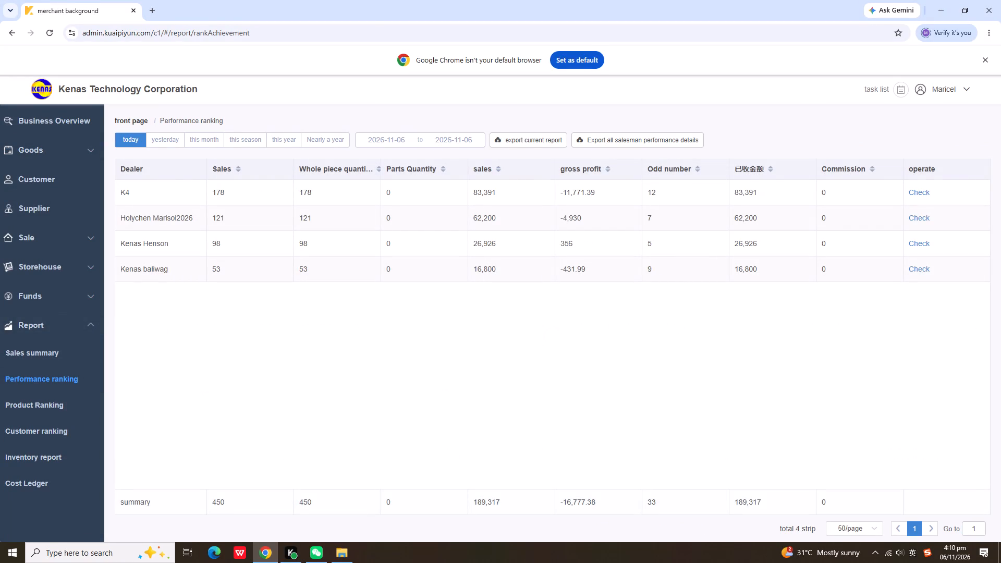
{"action": "left_click", "coordinate": [207, 139]}
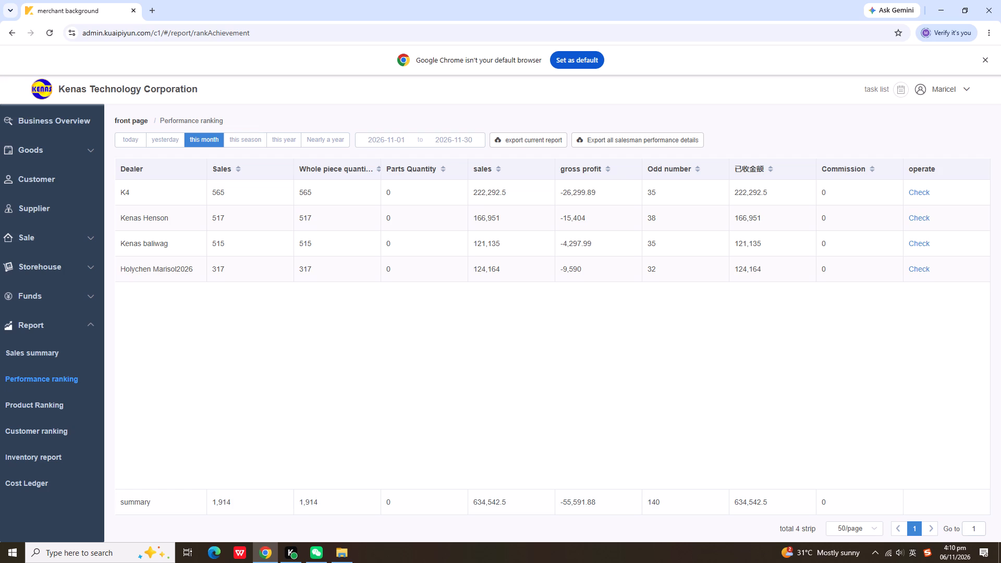
Search the product list for 01040461 and check its stock in the Warehouse Calibutbut, K1, K2-Henson Angeles and K4-Sanfernado warehouses.
{"action": "left_click", "coordinate": [67, 155]}
{"action": "left_click", "coordinate": [68, 173]}
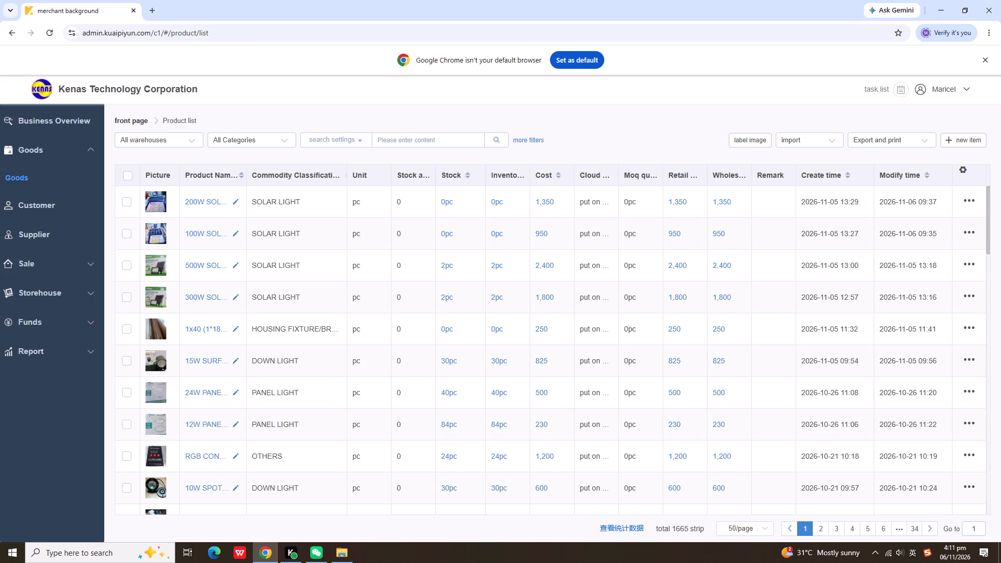
{"action": "left_click", "coordinate": [457, 135]}
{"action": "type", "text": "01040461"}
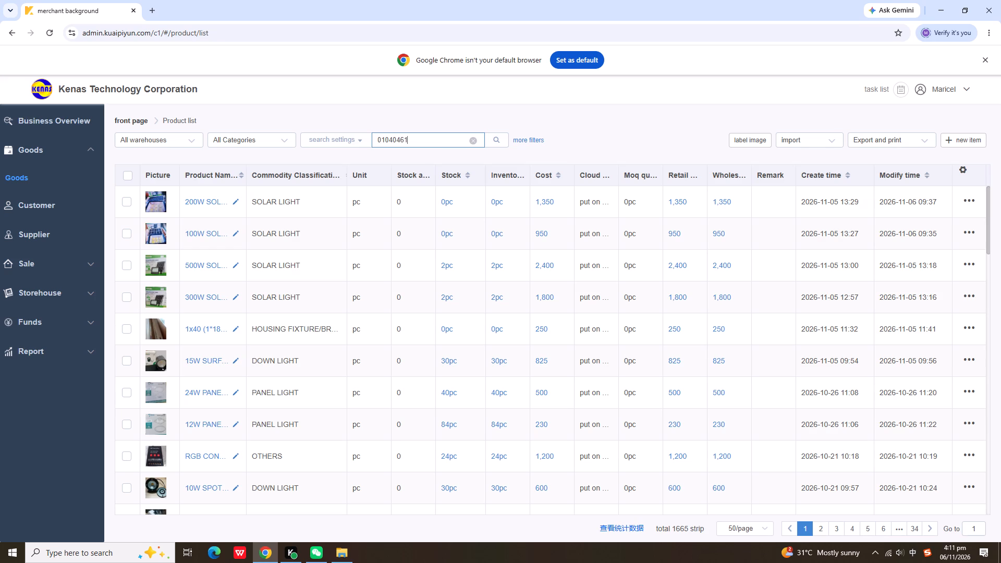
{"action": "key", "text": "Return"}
{"action": "left_click", "coordinate": [453, 204]}
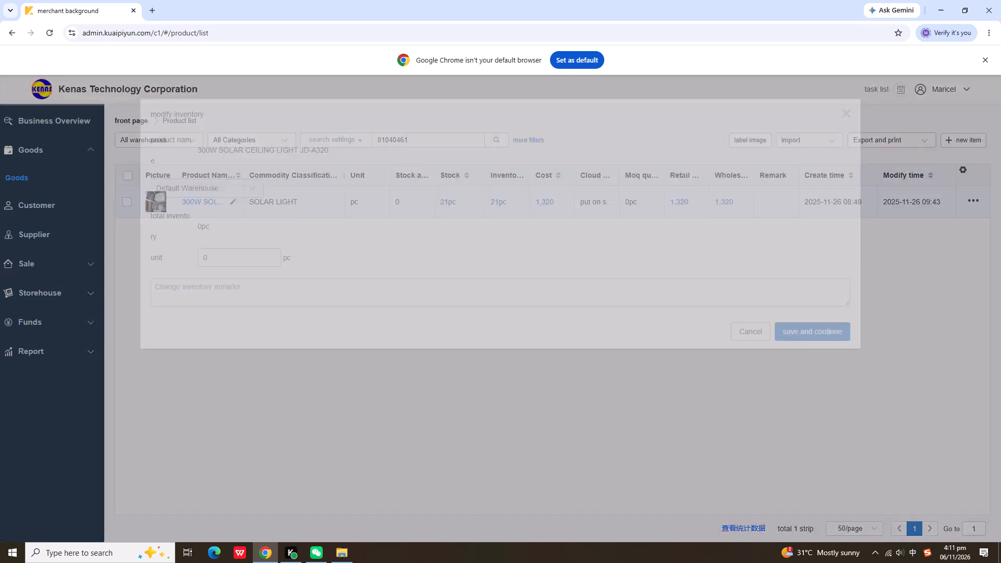
{"action": "left_click", "coordinate": [245, 195]}
{"action": "left_click", "coordinate": [221, 250]}
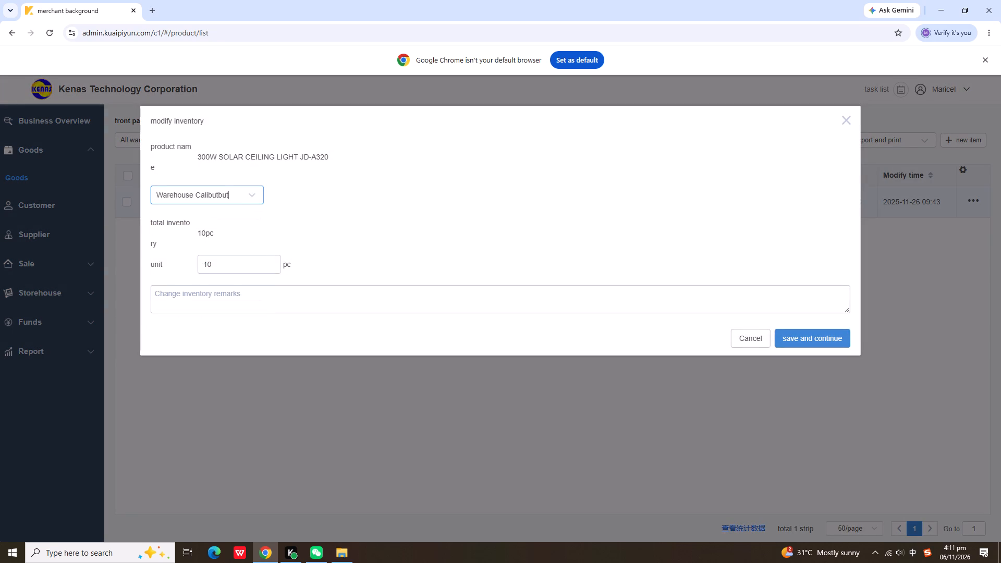
{"action": "left_click", "coordinate": [246, 192]}
{"action": "left_click", "coordinate": [229, 261]}
{"action": "left_click", "coordinate": [247, 195]}
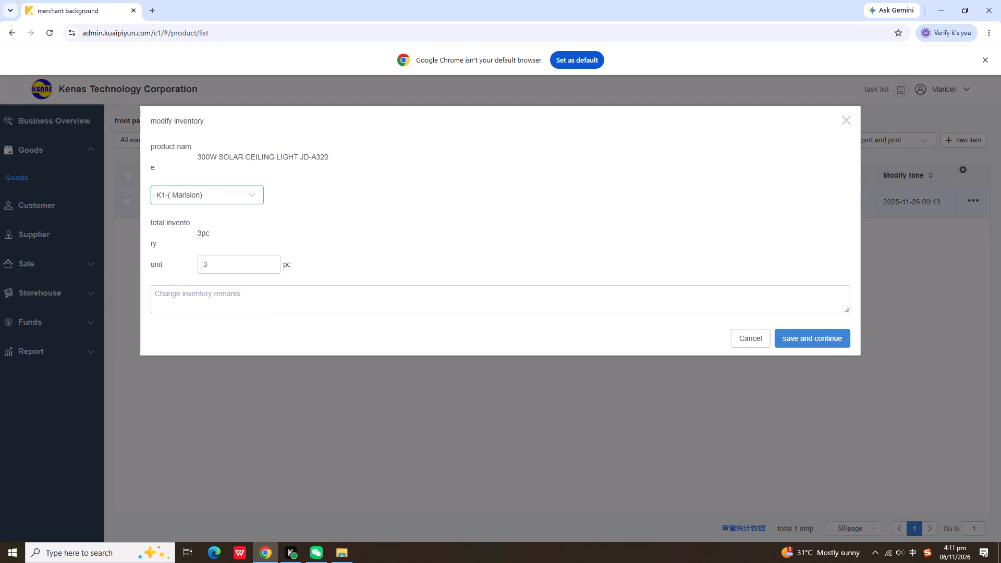
{"action": "left_click", "coordinate": [226, 281]}
{"action": "left_click", "coordinate": [239, 199]}
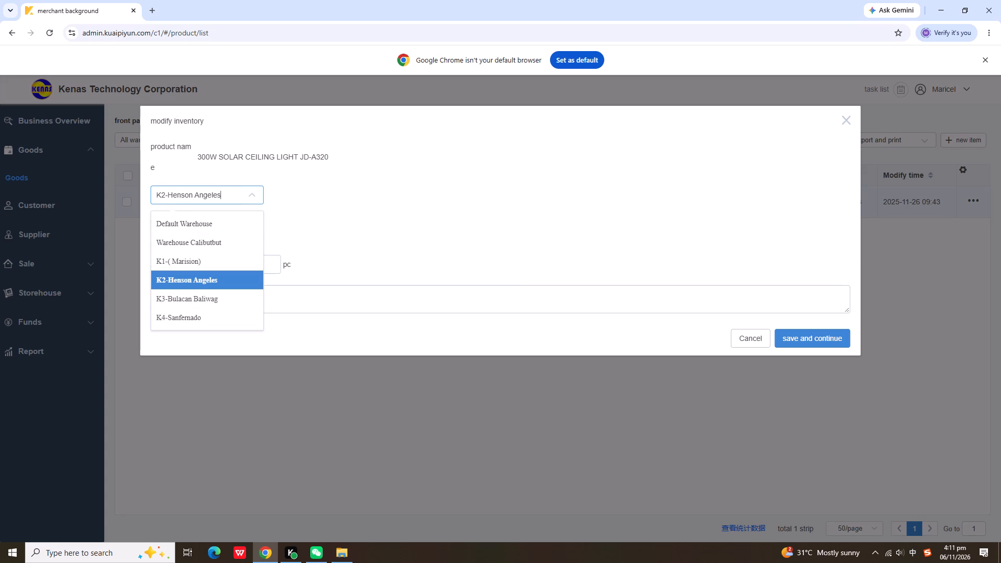
{"action": "left_click", "coordinate": [217, 326]}
{"action": "left_click", "coordinate": [217, 309]}
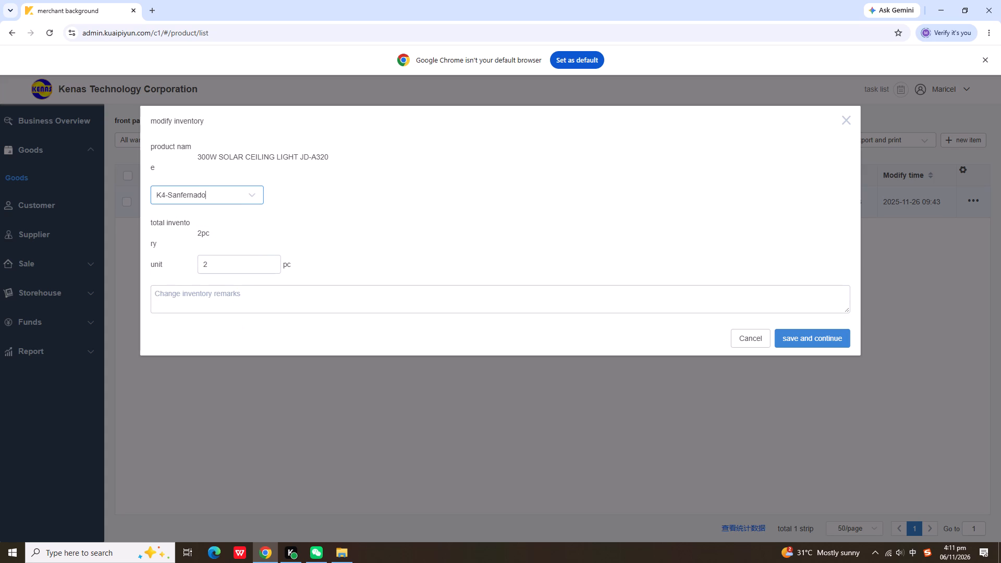
{"action": "left_click", "coordinate": [847, 118]}
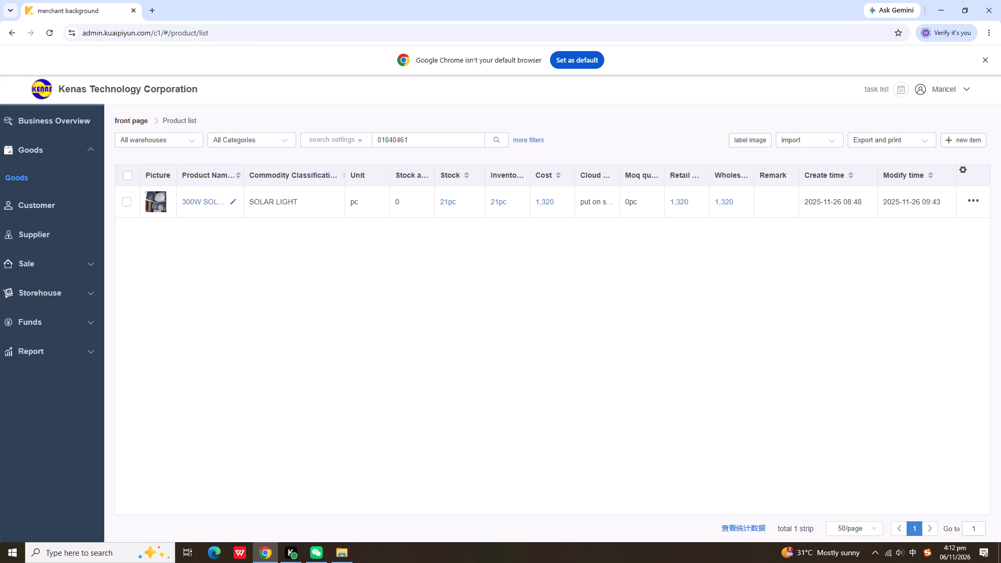
Search the product list for 02050011 and check its stock in the K4-Sanfernado warehouse.
{"action": "left_click_drag", "start_coordinate": [417, 143], "coordinate": [369, 140]}
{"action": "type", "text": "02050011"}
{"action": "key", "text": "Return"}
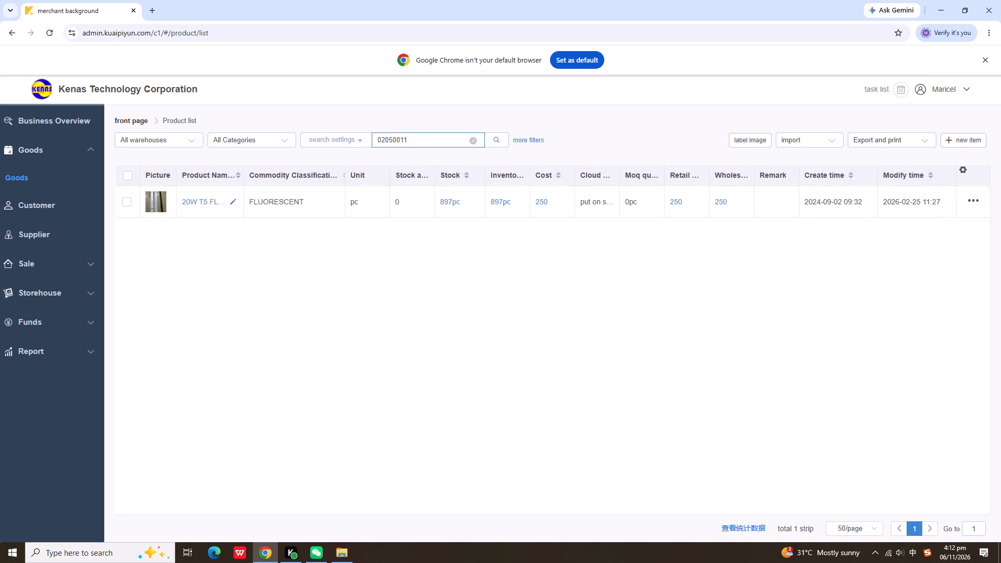
{"action": "left_click", "coordinate": [462, 207]}
{"action": "left_click", "coordinate": [456, 205]}
{"action": "left_click", "coordinate": [239, 193]}
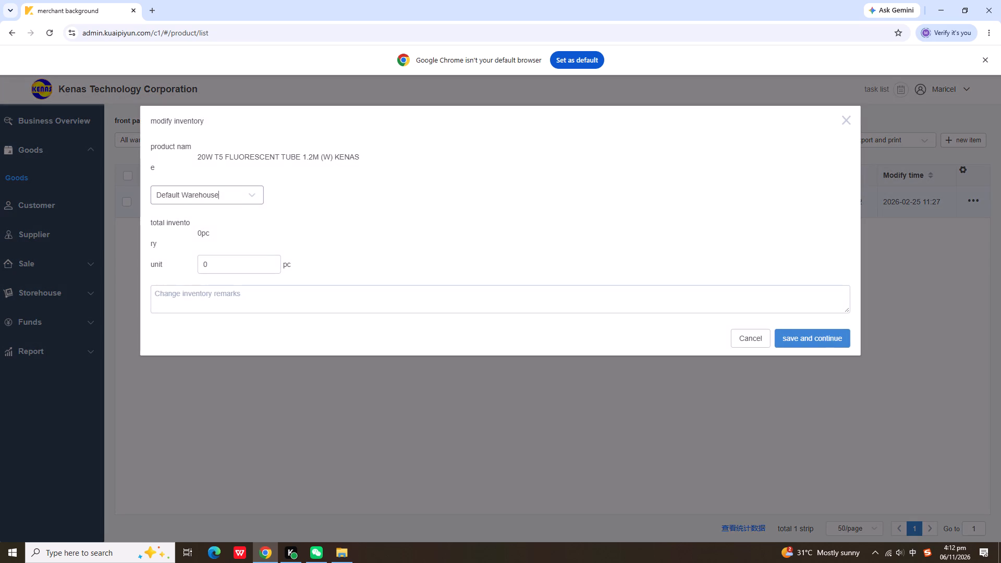
{"action": "left_click", "coordinate": [218, 315]}
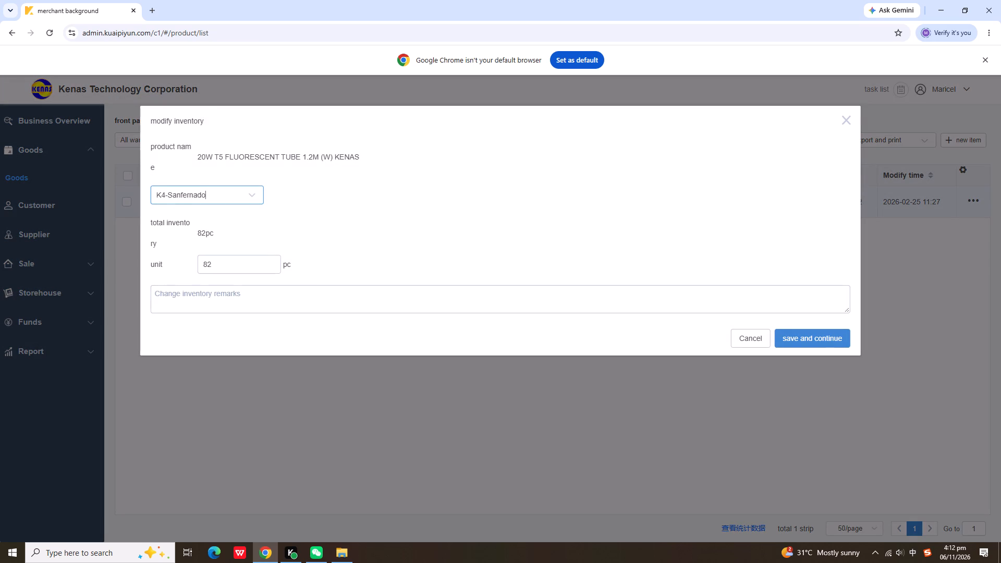
{"action": "left_click", "coordinate": [844, 119]}
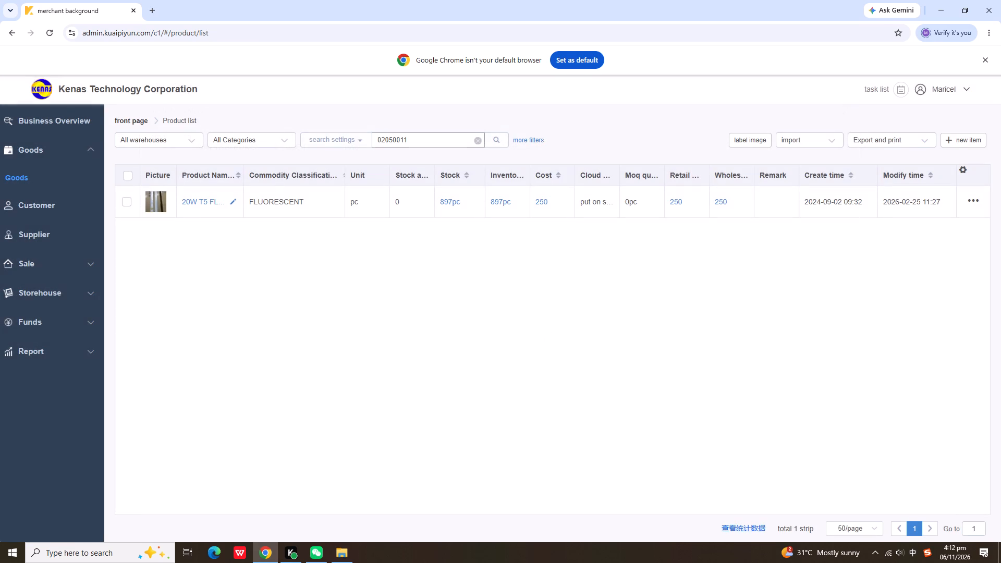
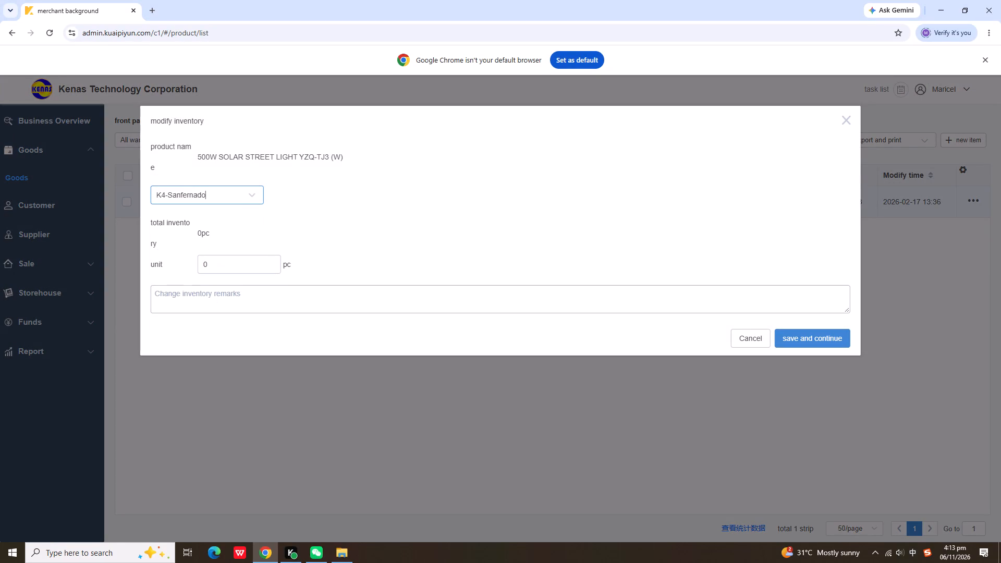
Check the stock of the 500W SOLAR STREET LIGHT YZQ-TJ3 (W) in the Warehouse Calibutbut warehouse, leaving its inventory unmodified.
{"action": "left_click", "coordinate": [243, 196]}
{"action": "left_click", "coordinate": [231, 238]}
{"action": "left_click", "coordinate": [847, 120]}
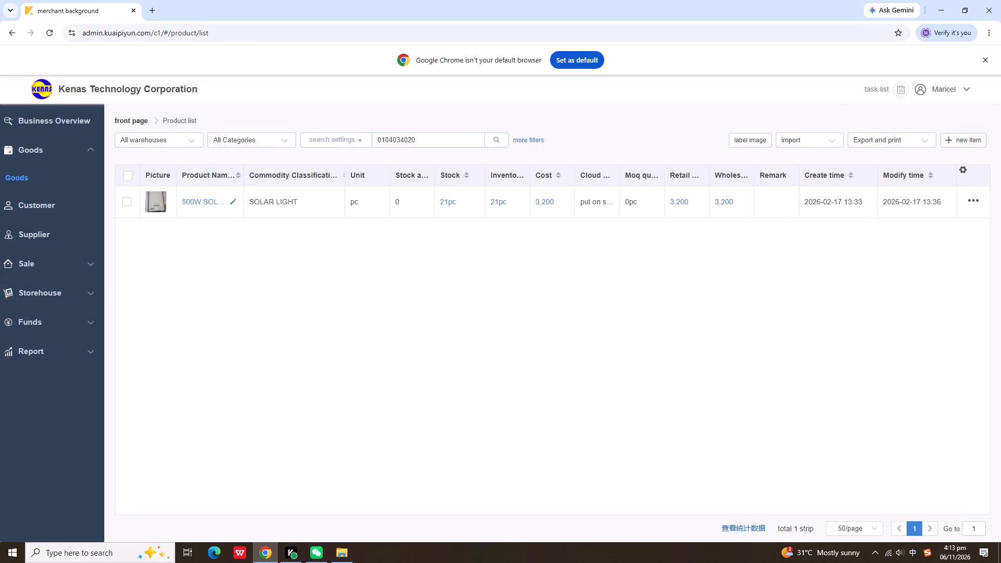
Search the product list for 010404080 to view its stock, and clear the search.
{"action": "left_click_drag", "start_coordinate": [422, 141], "coordinate": [364, 136]}
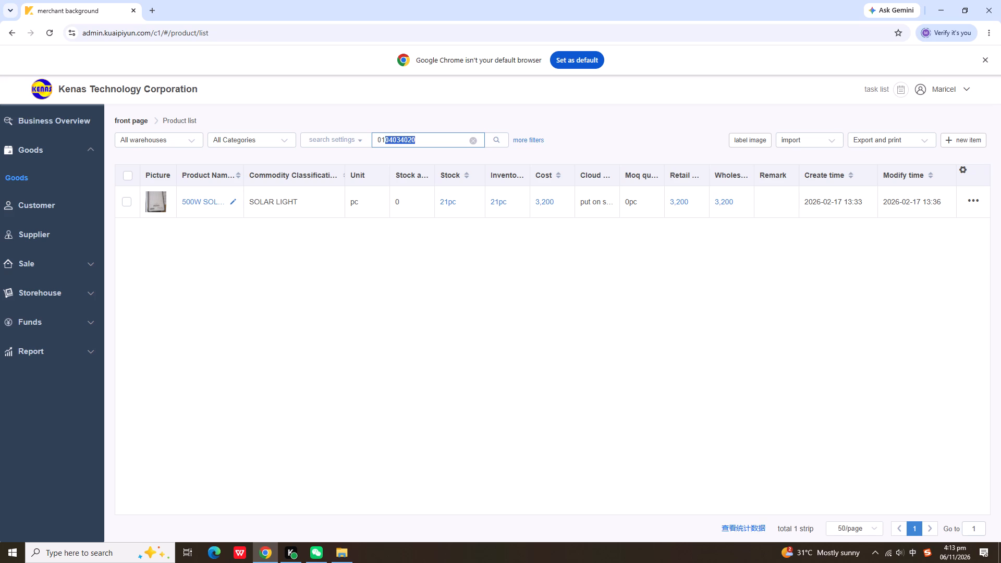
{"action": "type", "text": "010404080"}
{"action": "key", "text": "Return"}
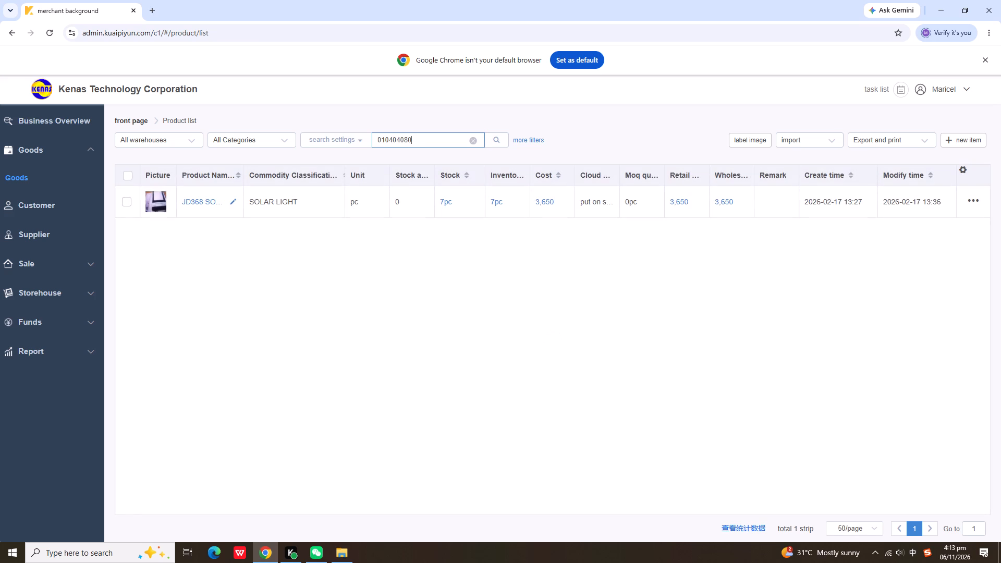
{"action": "left_click", "coordinate": [474, 142]}
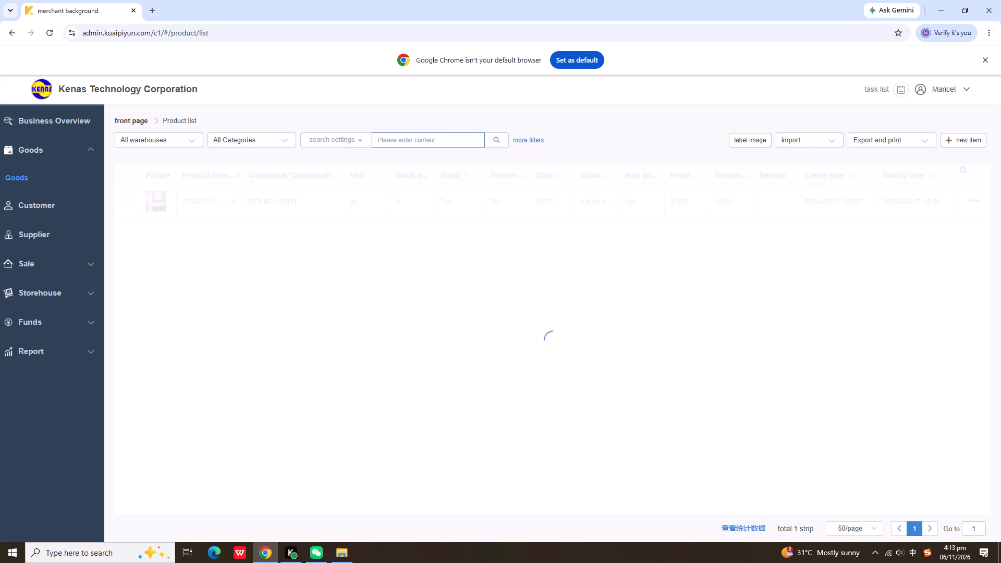
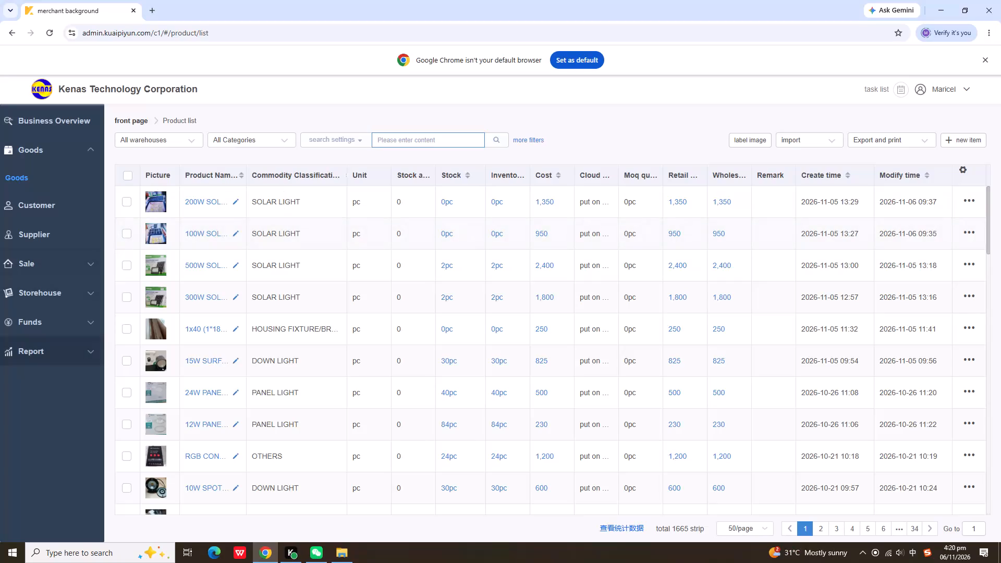
View today's performance ranking report.
{"action": "left_click", "coordinate": [67, 358]}
{"action": "left_click", "coordinate": [74, 379]}
{"action": "left_click", "coordinate": [127, 142]}
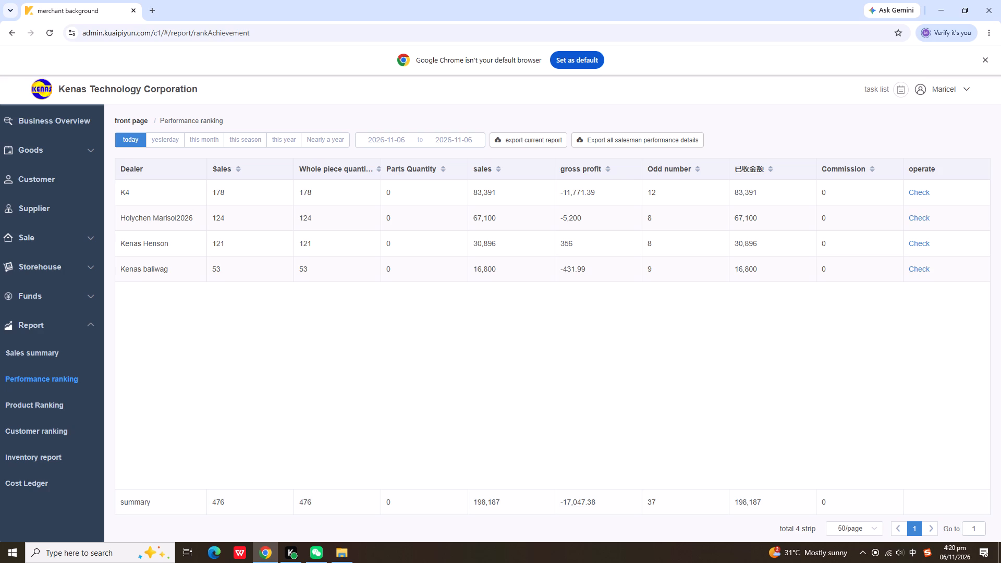
Find product 01040459 in the product list and check its stock in Warehouse Calibutbut, K1-( Marision) and K2-Henson Angeles, leaving its inventory unmodified.
{"action": "left_click", "coordinate": [50, 154]}
{"action": "left_click", "coordinate": [58, 172]}
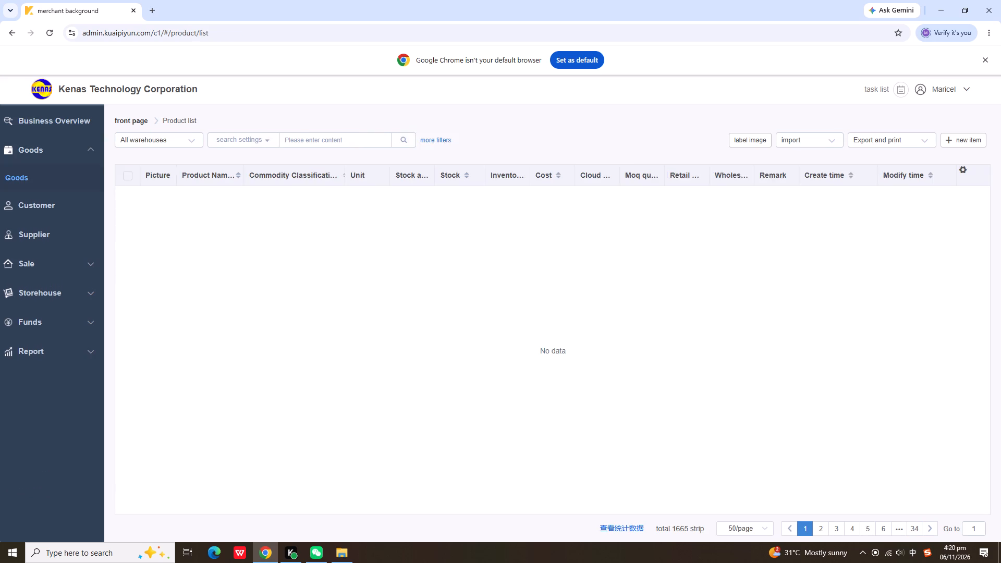
{"action": "left_click", "coordinate": [404, 140]}
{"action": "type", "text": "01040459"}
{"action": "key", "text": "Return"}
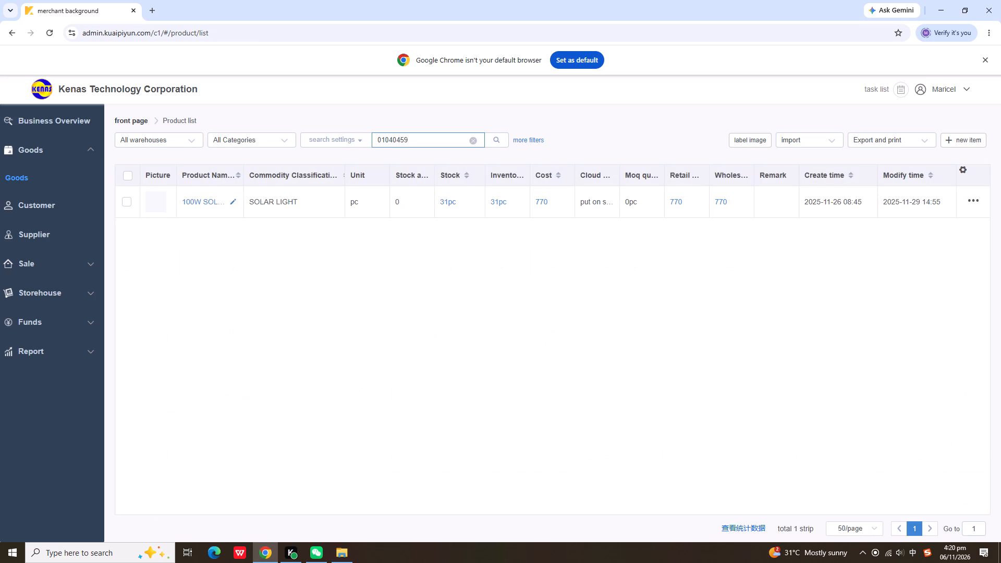
{"action": "left_click", "coordinate": [448, 201]}
{"action": "left_click", "coordinate": [239, 195]}
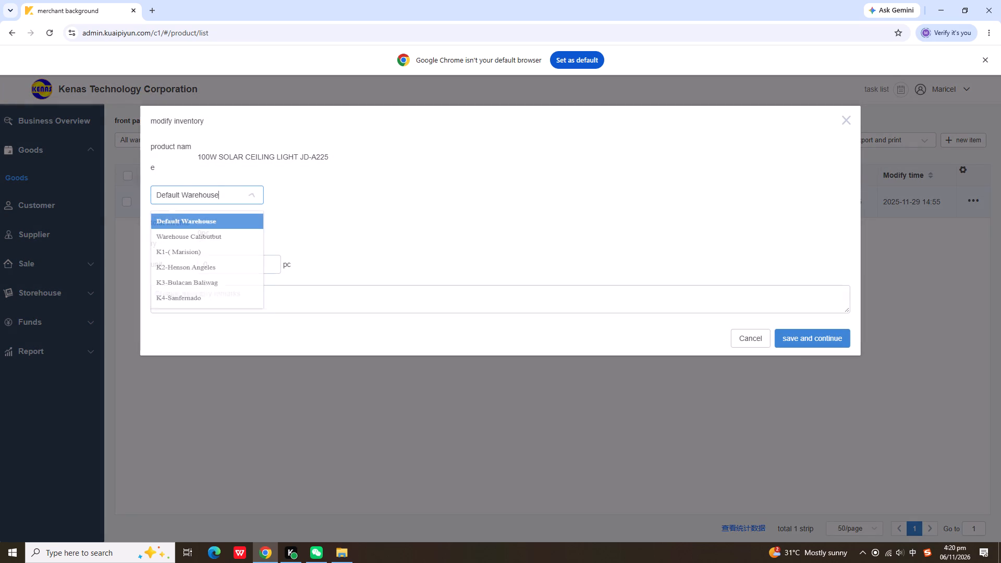
{"action": "left_click", "coordinate": [225, 241]}
{"action": "left_click", "coordinate": [242, 191]}
{"action": "left_click", "coordinate": [233, 265]}
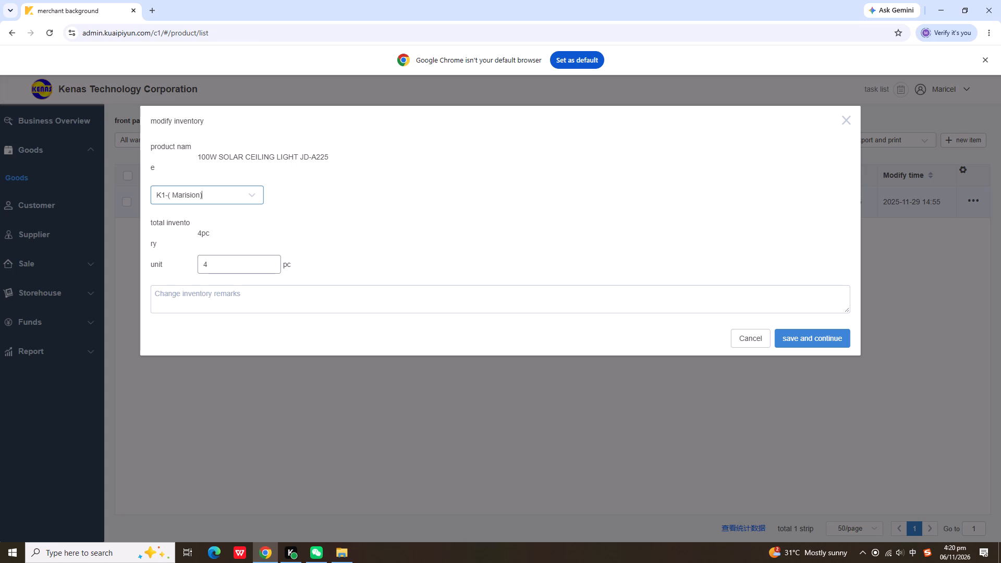
{"action": "left_click", "coordinate": [235, 198]}
{"action": "left_click", "coordinate": [224, 275]}
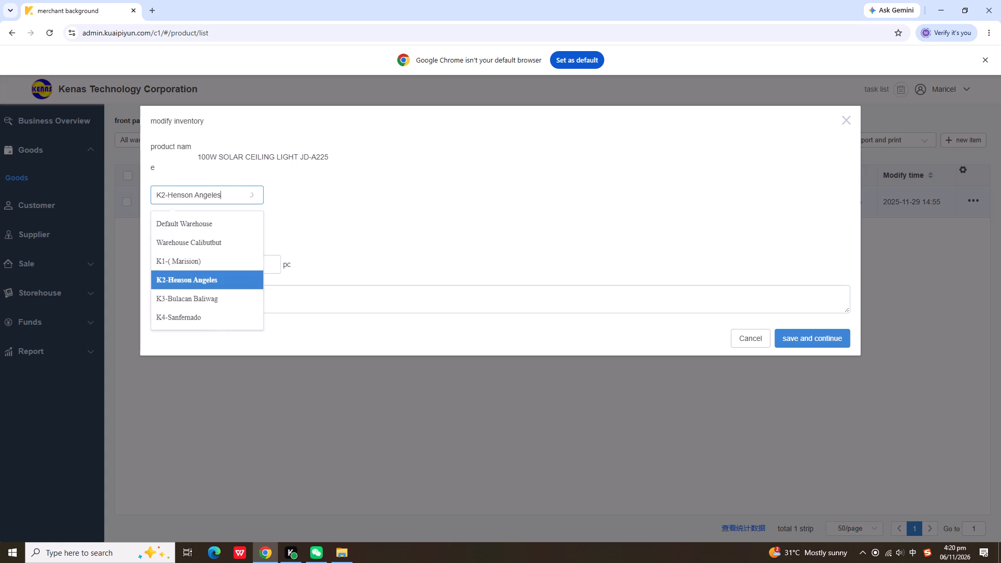
{"action": "left_click", "coordinate": [847, 117]}
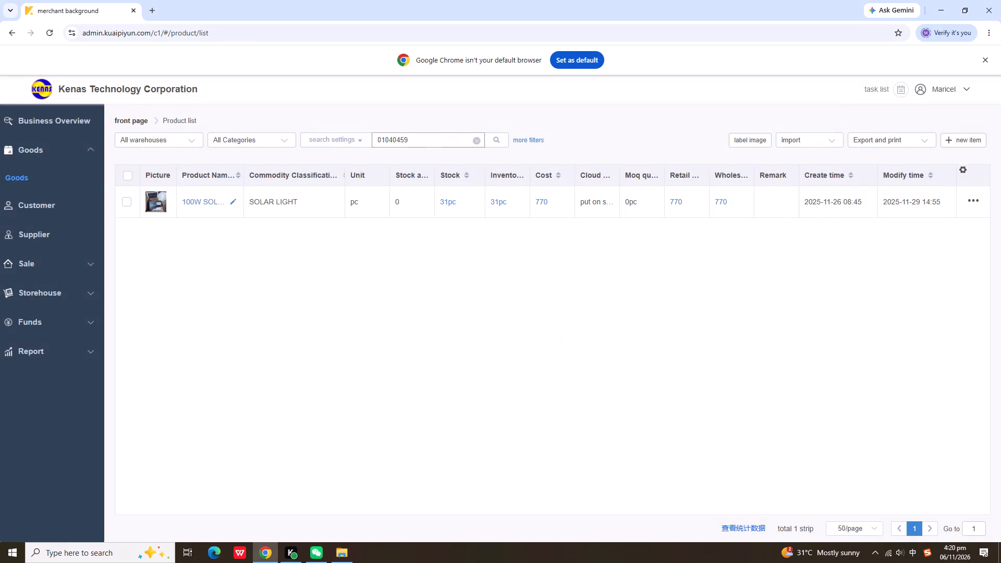
Find product 01040469 and check its stock in Warehouse Calibutbut, K1-( Marision), K2-Henson Angeles, K4-Sanfernado and K3-Bulacan Baliwag, without modifying its inventory.
{"action": "left_click_drag", "start_coordinate": [433, 140], "coordinate": [352, 141]}
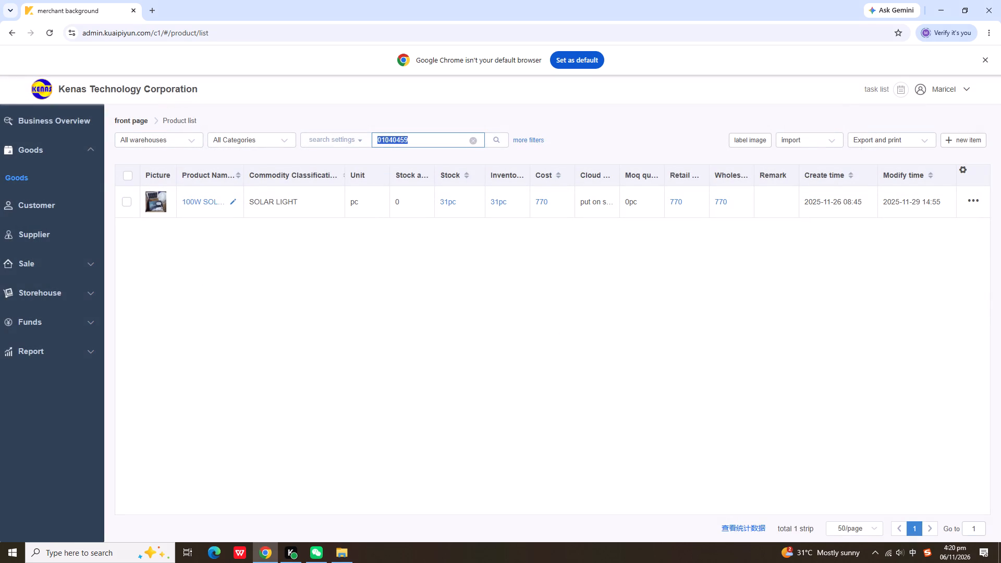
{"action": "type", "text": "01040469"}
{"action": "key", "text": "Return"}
{"action": "left_click", "coordinate": [441, 201]}
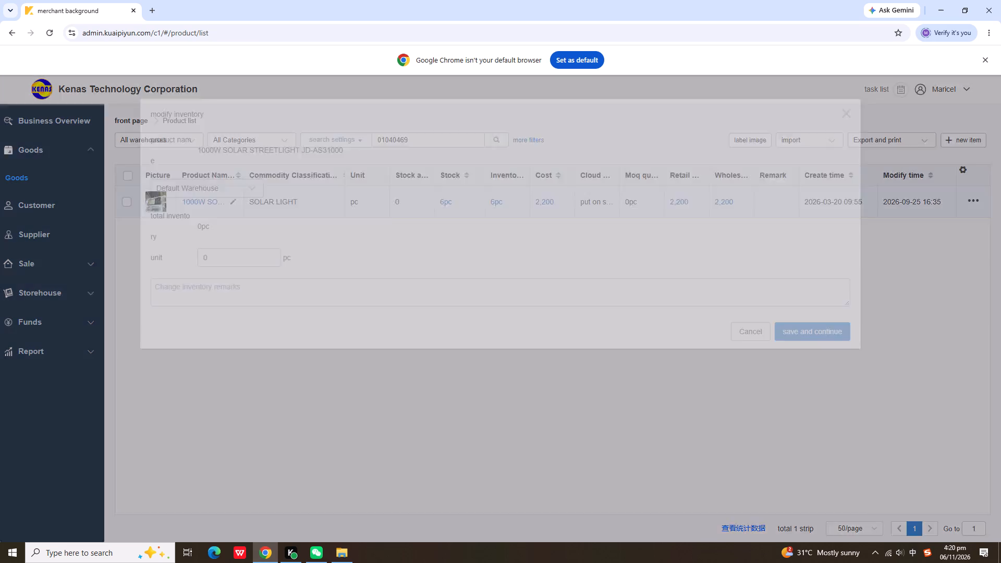
{"action": "left_click", "coordinate": [243, 196]}
{"action": "left_click", "coordinate": [221, 243]}
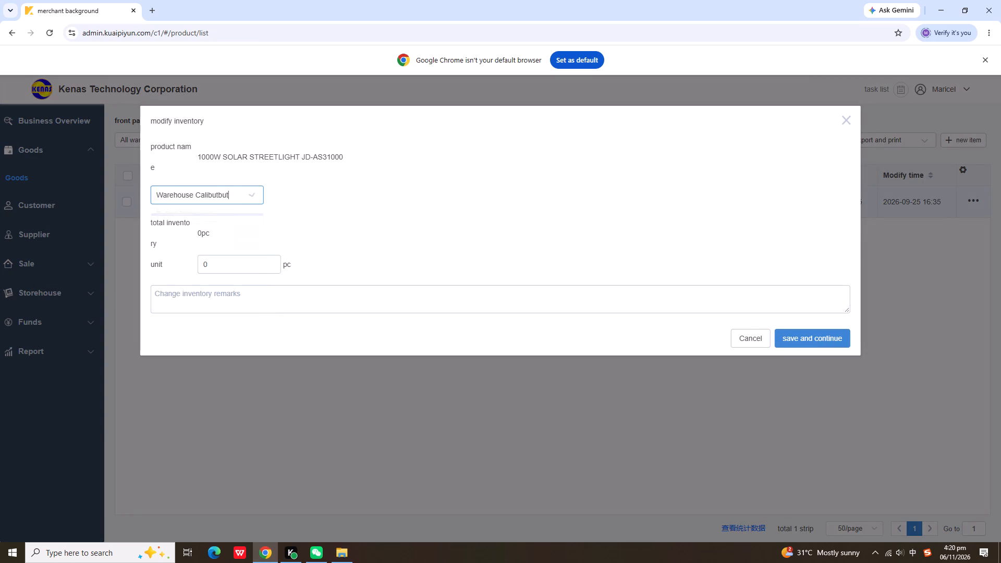
{"action": "left_click", "coordinate": [245, 198]}
{"action": "left_click", "coordinate": [225, 267]}
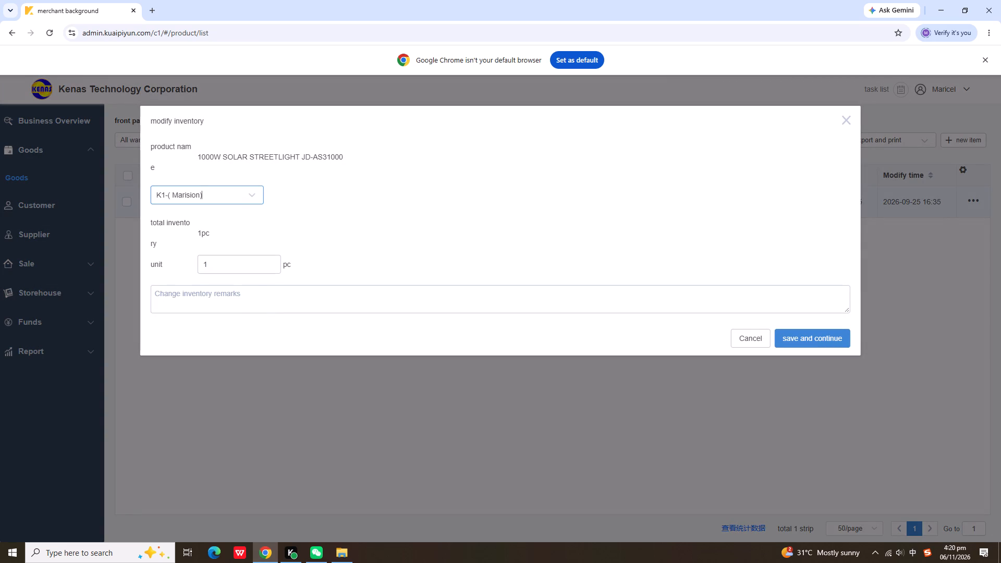
{"action": "left_click", "coordinate": [248, 198]}
{"action": "left_click", "coordinate": [237, 279]}
{"action": "left_click", "coordinate": [243, 193]}
{"action": "left_click", "coordinate": [221, 317]}
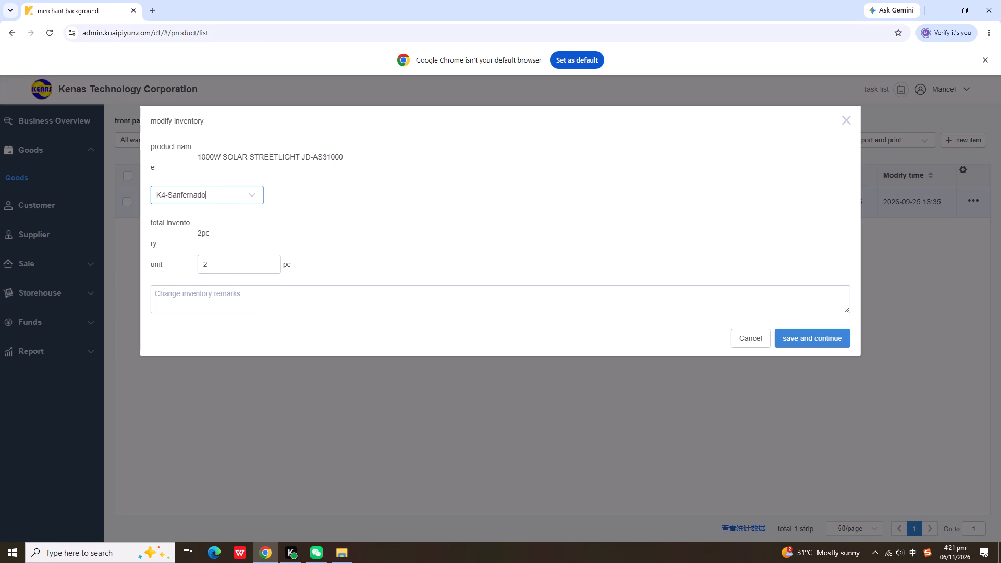
{"action": "left_click", "coordinate": [239, 196]}
{"action": "left_click", "coordinate": [241, 302]}
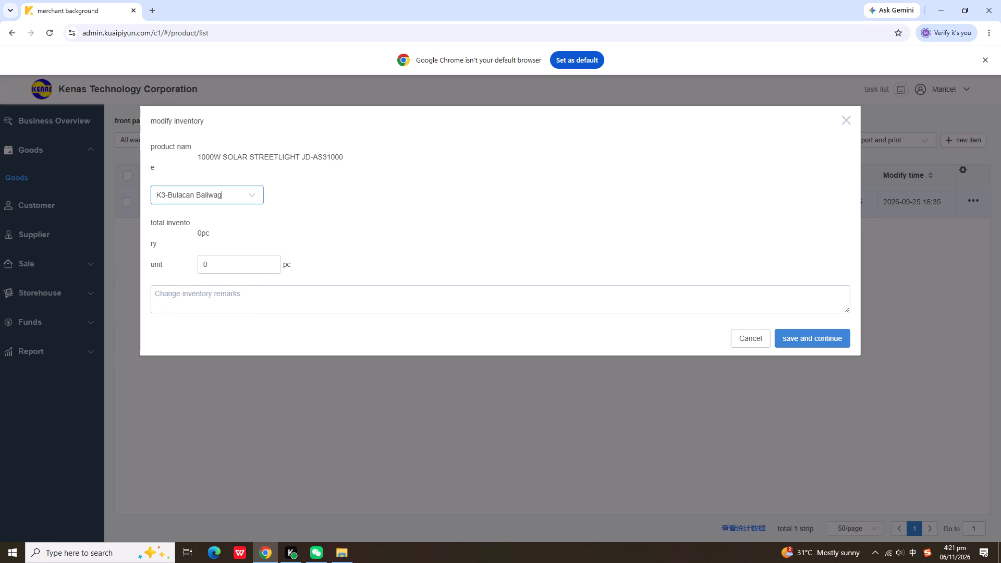
{"action": "left_click", "coordinate": [845, 120]}
Find product 02050005 and check its stock in the K1-( Marision) warehouse, leaving its inventory unmodified.
{"action": "left_click_drag", "start_coordinate": [422, 142], "coordinate": [358, 139]}
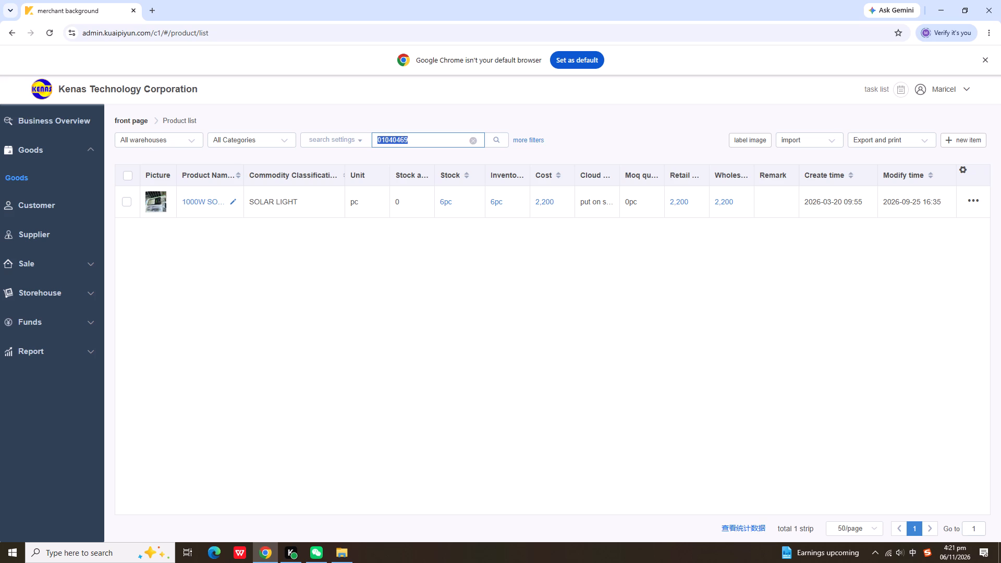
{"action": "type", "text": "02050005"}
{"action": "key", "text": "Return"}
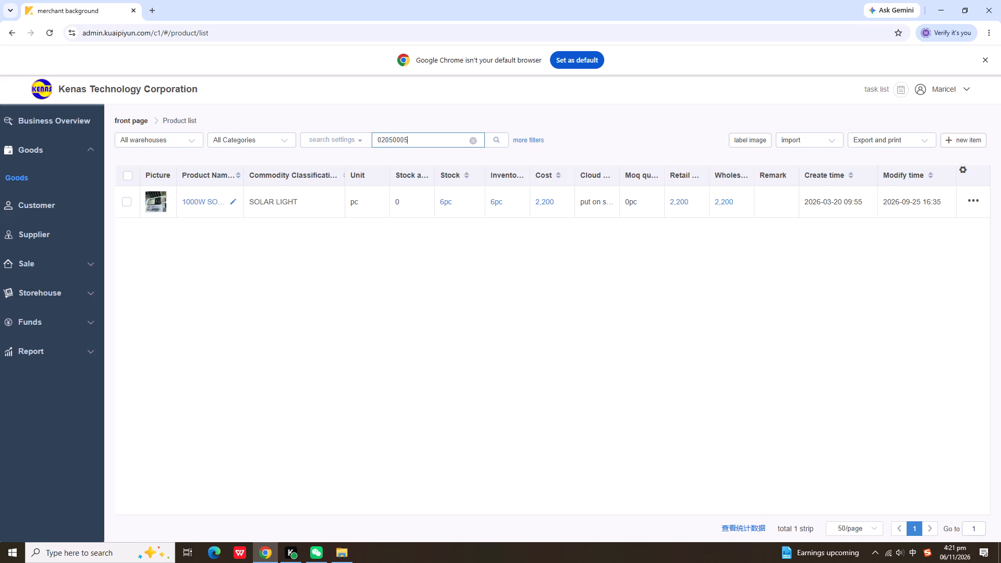
{"action": "left_click", "coordinate": [447, 204]}
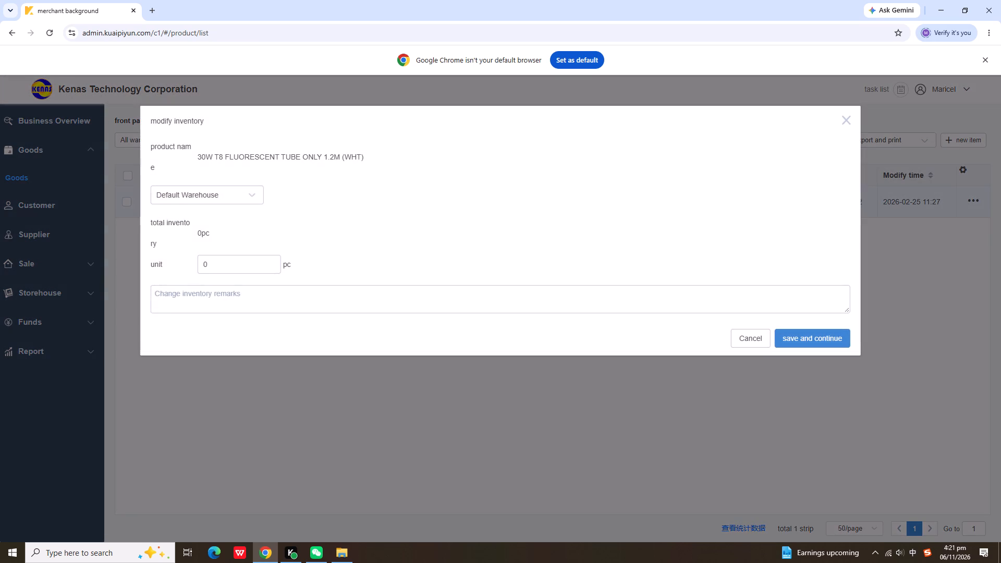
{"action": "left_click", "coordinate": [245, 200]}
{"action": "left_click", "coordinate": [238, 259]}
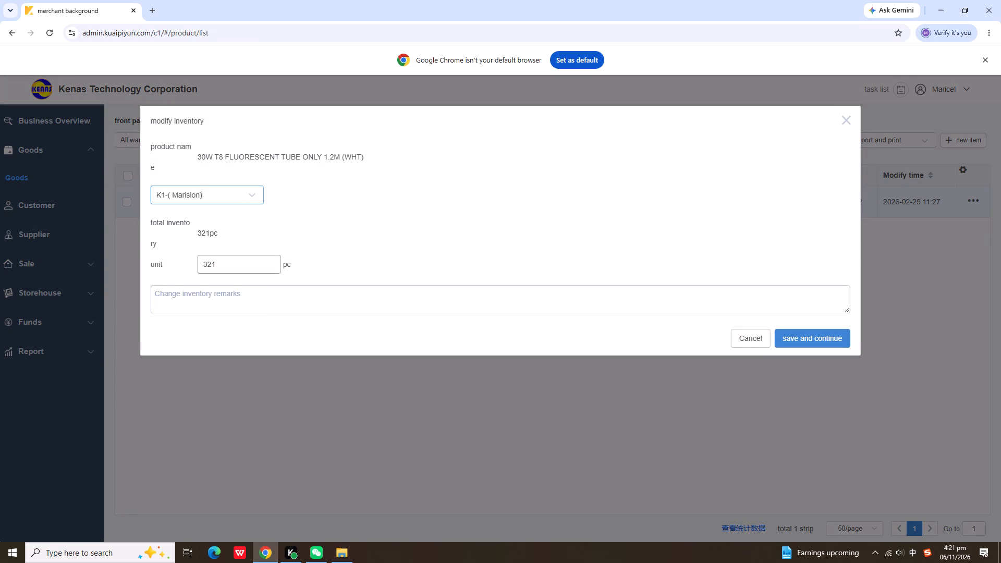
{"action": "left_click", "coordinate": [844, 120]}
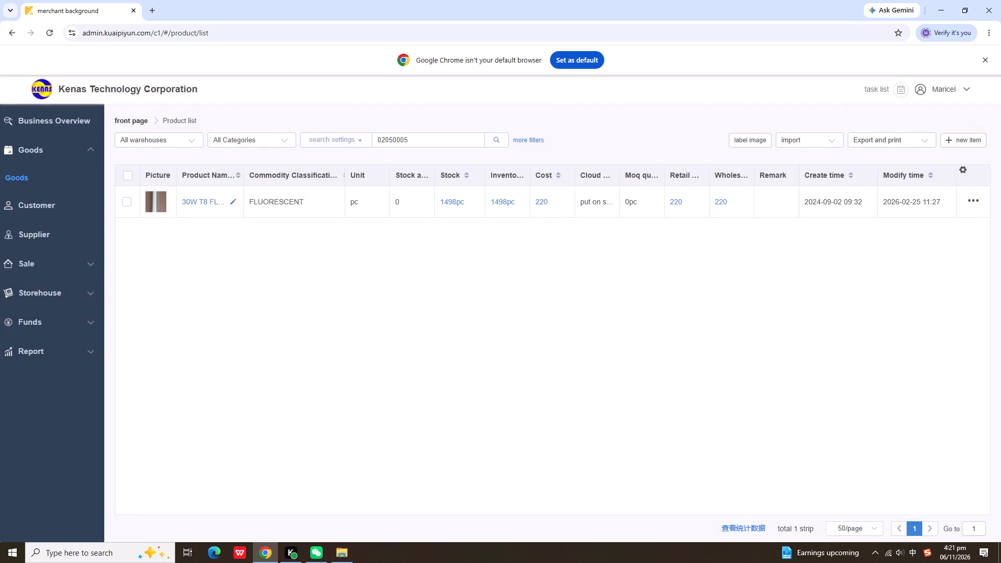
Search the product list for 01020181 to view its stock.
{"action": "left_click_drag", "start_coordinate": [426, 141], "coordinate": [375, 135]}
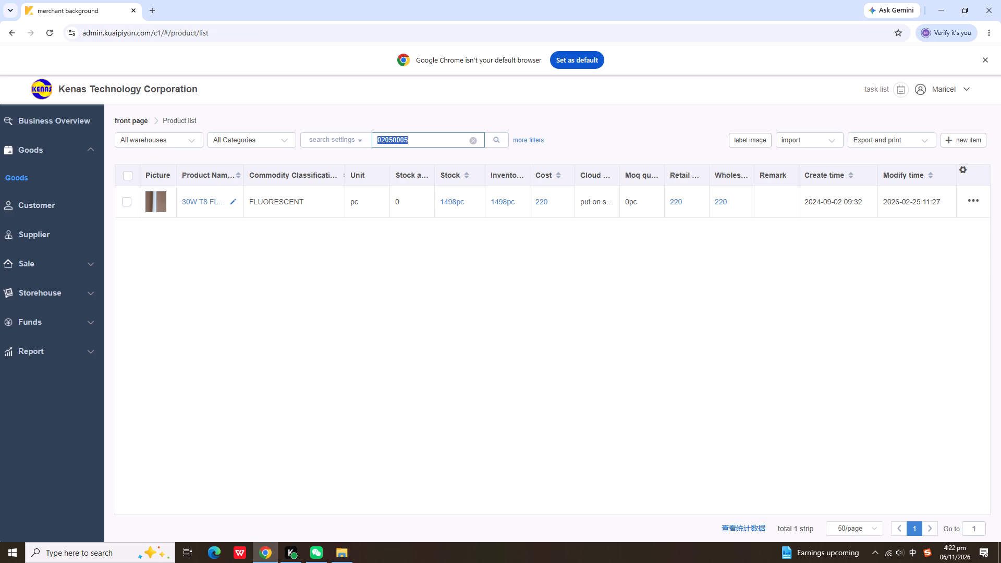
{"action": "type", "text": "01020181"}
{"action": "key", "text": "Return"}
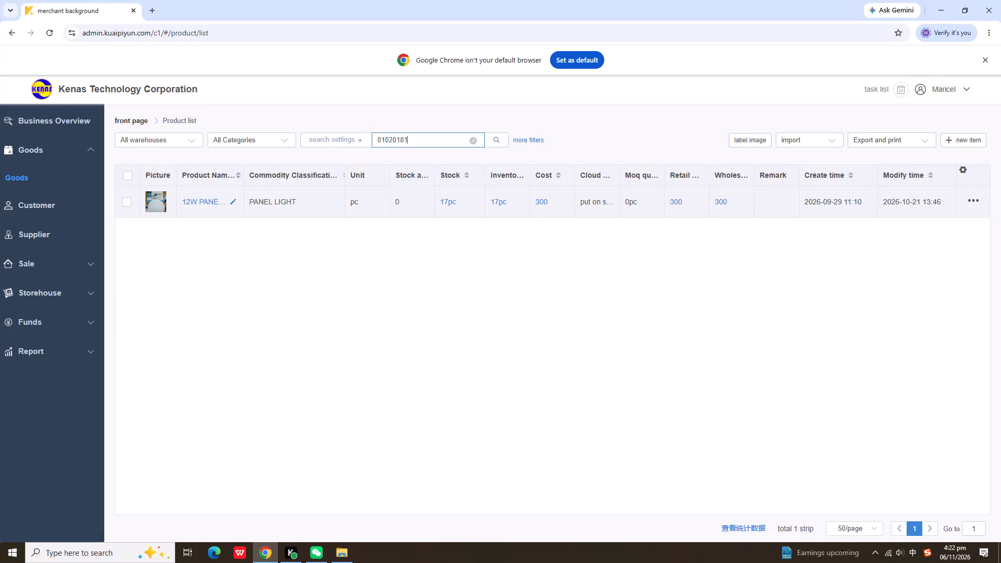
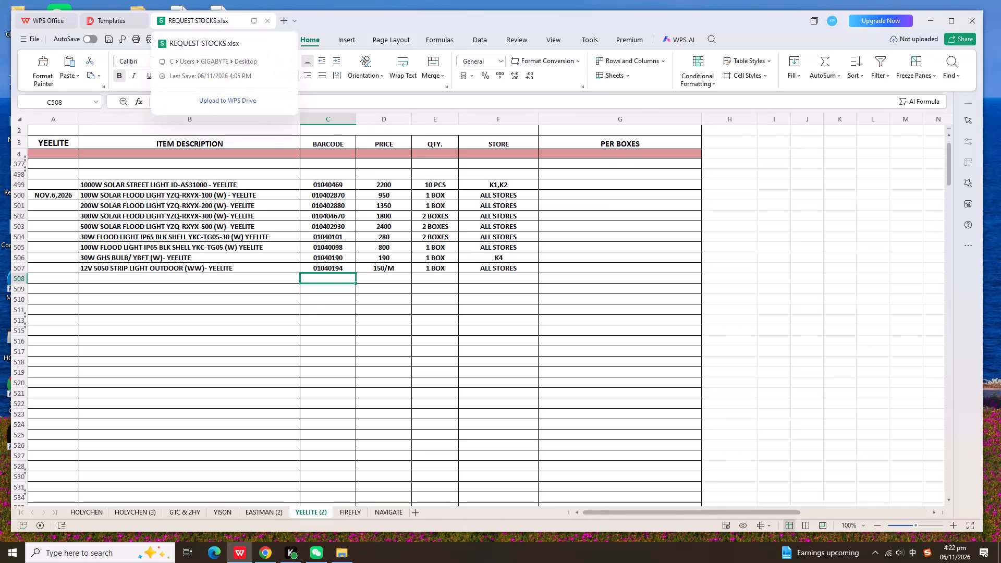
Open the NAVIGATE sheet of REQUEST STOCKS and select the first empty barcode cell below the NOV.6,2026 requests.
{"action": "left_click", "coordinate": [395, 510]}
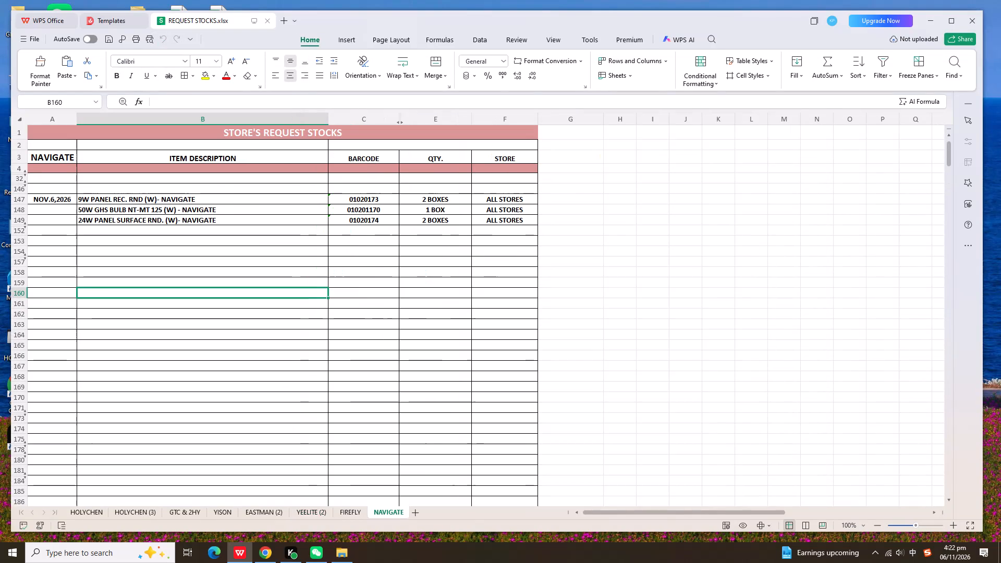
{"action": "left_click", "coordinate": [382, 232]}
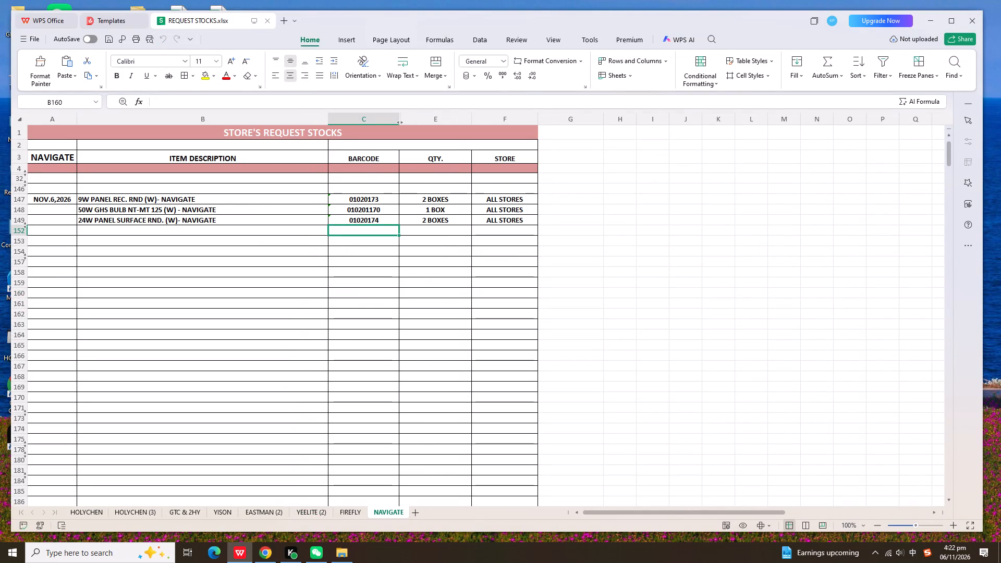
In Chrome, check product 01020181's stock in K1-( Marision), K2-Henson Angeles, K3-Bulacan Baliwag and K4-Sanfernado, without modifying its inventory.
{"action": "left_click", "coordinate": [268, 556]}
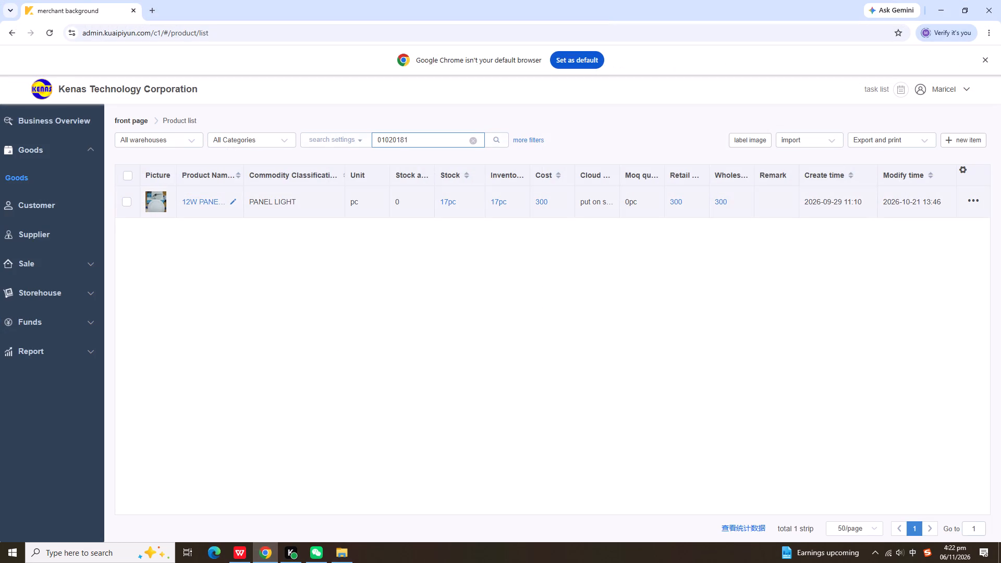
{"action": "left_click", "coordinate": [446, 201]}
{"action": "left_click", "coordinate": [232, 197]}
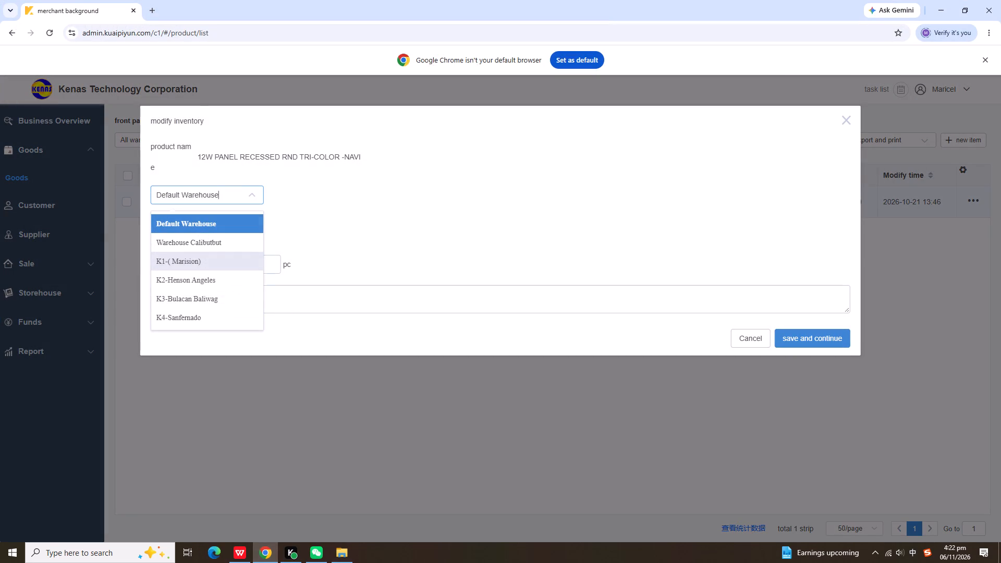
{"action": "left_click", "coordinate": [222, 264]}
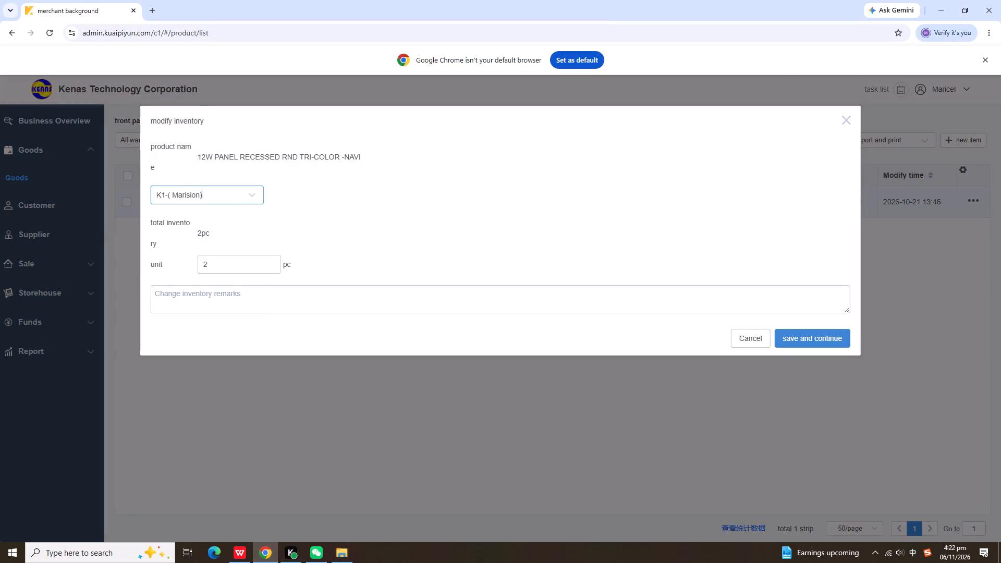
{"action": "left_click", "coordinate": [240, 186]}
{"action": "left_click", "coordinate": [223, 279]}
{"action": "left_click", "coordinate": [240, 189]}
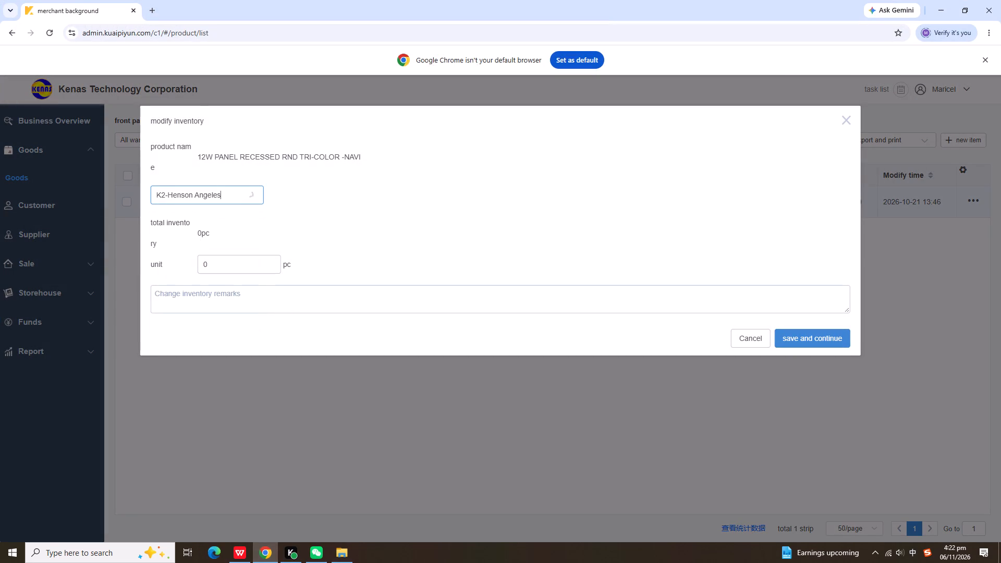
{"action": "left_click", "coordinate": [228, 297]}
{"action": "left_click", "coordinate": [241, 191]}
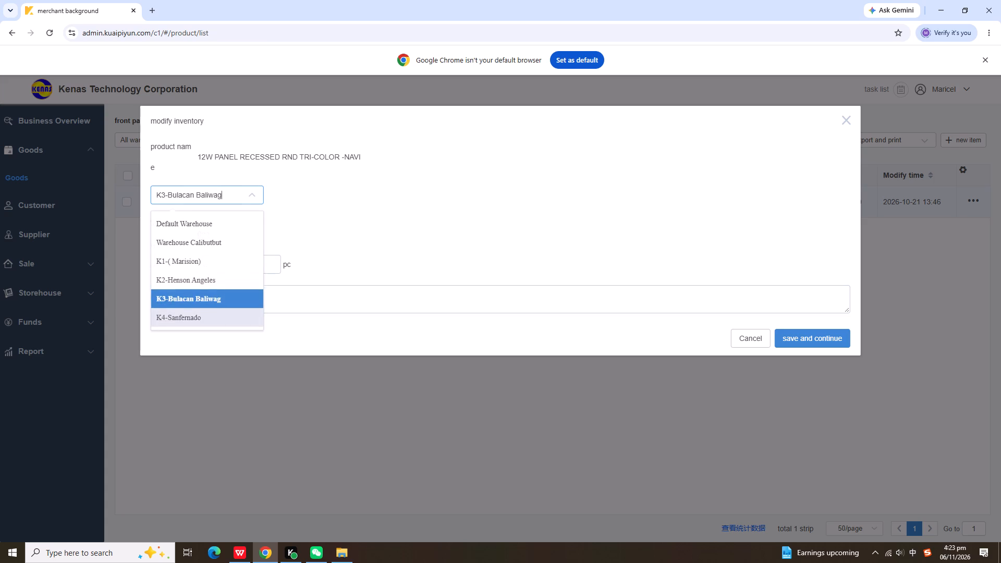
{"action": "left_click", "coordinate": [227, 325]}
{"action": "left_click", "coordinate": [844, 123]}
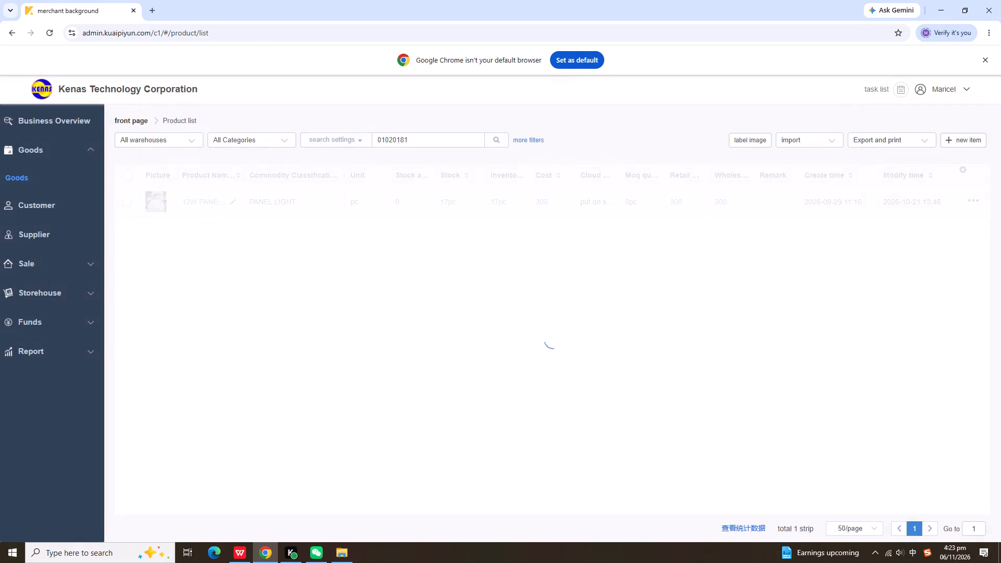
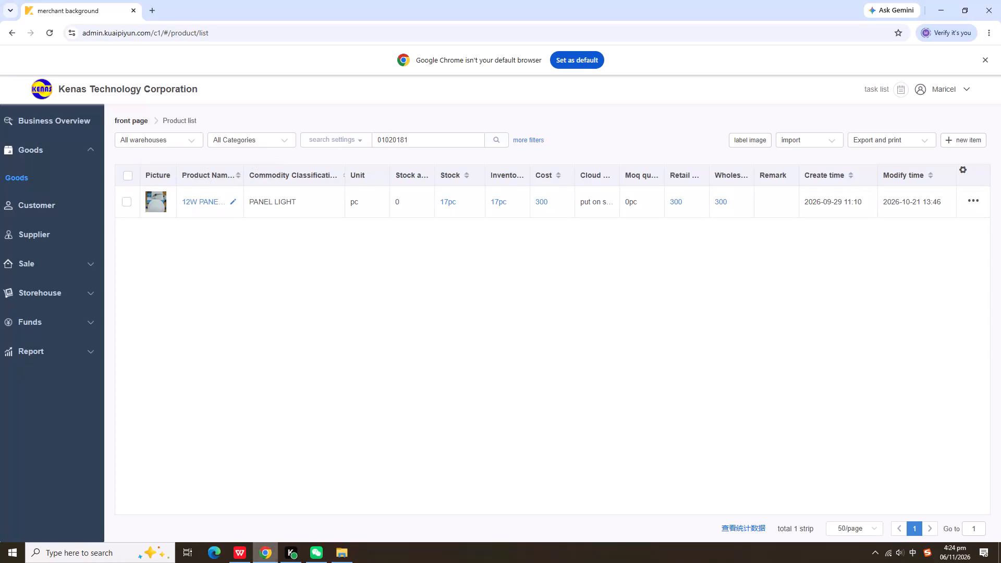
In the REQUEST STOCKS workbook, enter barcode 01020181 and description "12W PANEL REC. RND. (3COLOR) - NAVIGATE" in row 152 of the NAVIGATE sheet.
{"action": "left_click", "coordinate": [239, 554]}
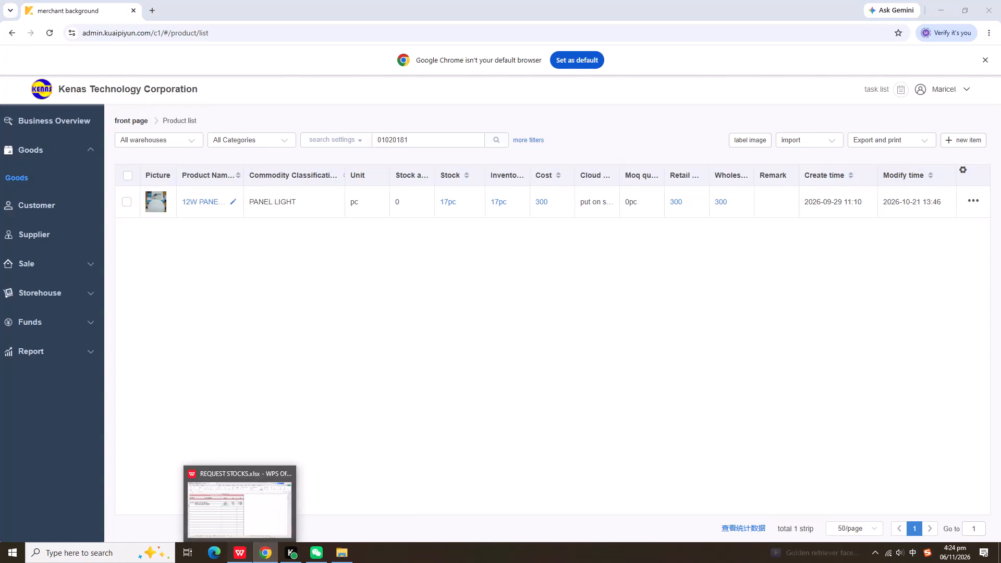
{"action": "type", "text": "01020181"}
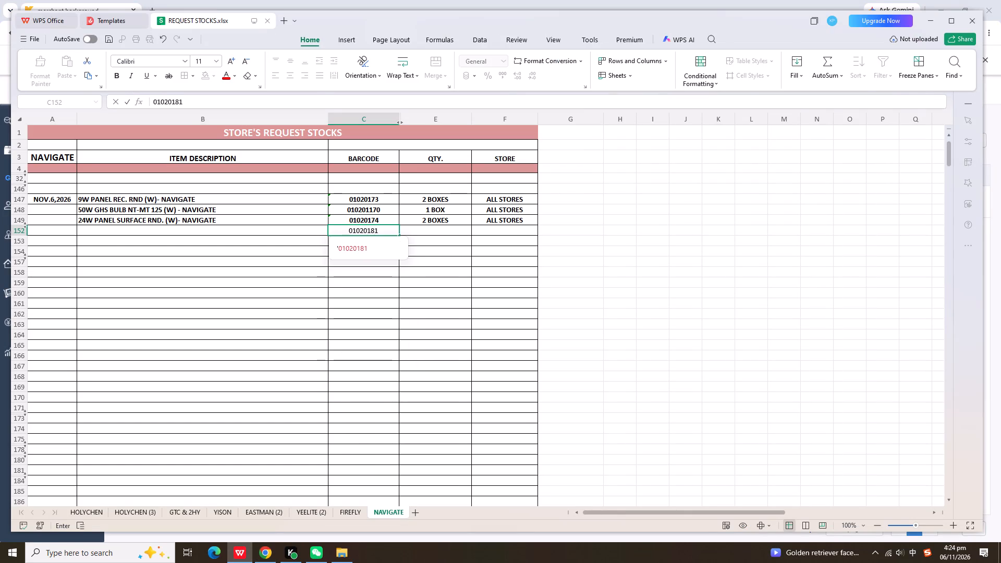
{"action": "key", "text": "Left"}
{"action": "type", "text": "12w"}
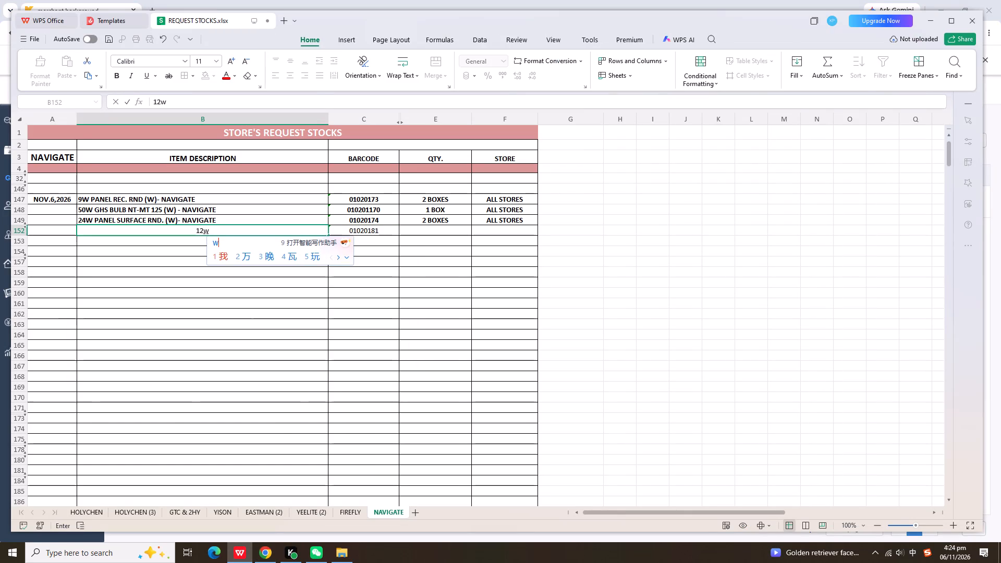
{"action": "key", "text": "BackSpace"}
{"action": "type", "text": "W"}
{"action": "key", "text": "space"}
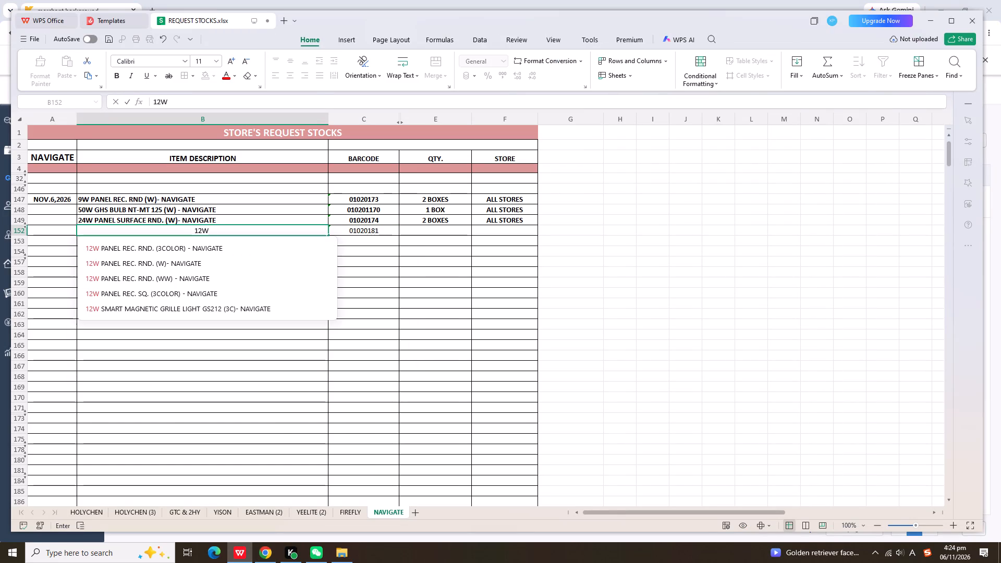
{"action": "left_click", "coordinate": [216, 249]}
Copy the quantity 2 BOXES and store ALL STORES from the 24W panel row into the 12W panel row.
{"action": "left_click", "coordinate": [442, 234]}
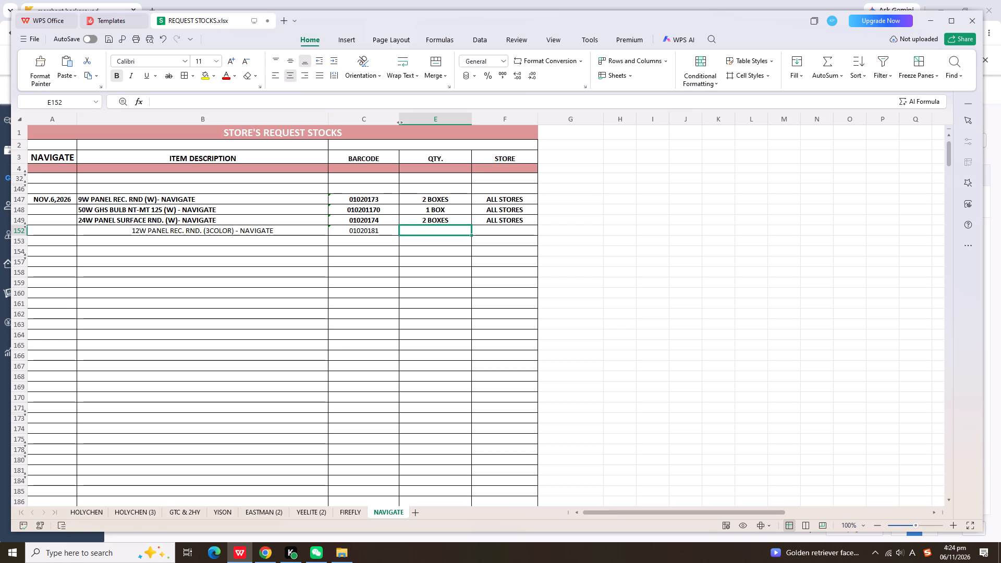
{"action": "left_click_drag", "start_coordinate": [456, 219], "coordinate": [488, 219]}
{"action": "key", "text": "ctrl+c"}
{"action": "left_click", "coordinate": [465, 227]}
{"action": "key", "text": "ctrl+v"}
Left-align the 12W panel's item description and make both its description and barcode bold.
{"action": "left_click", "coordinate": [296, 228]}
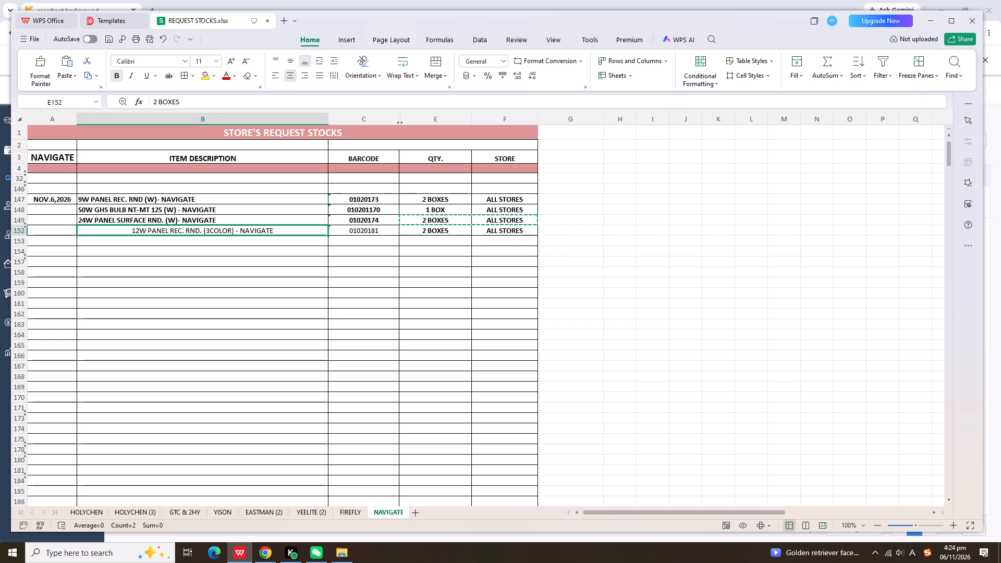
{"action": "left_click", "coordinate": [276, 75]}
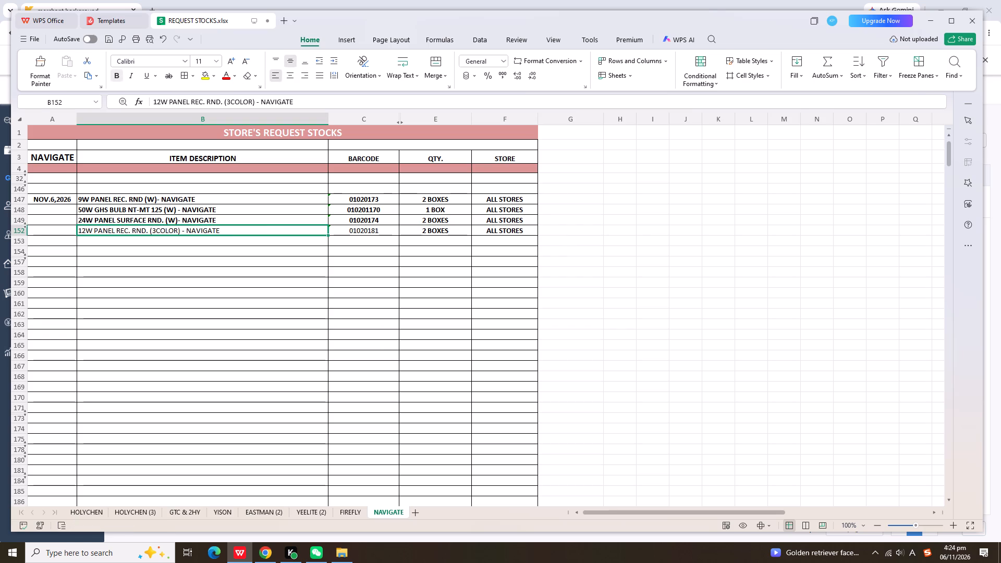
{"action": "left_click", "coordinate": [115, 77]}
{"action": "left_click_drag", "start_coordinate": [229, 231], "coordinate": [346, 230]}
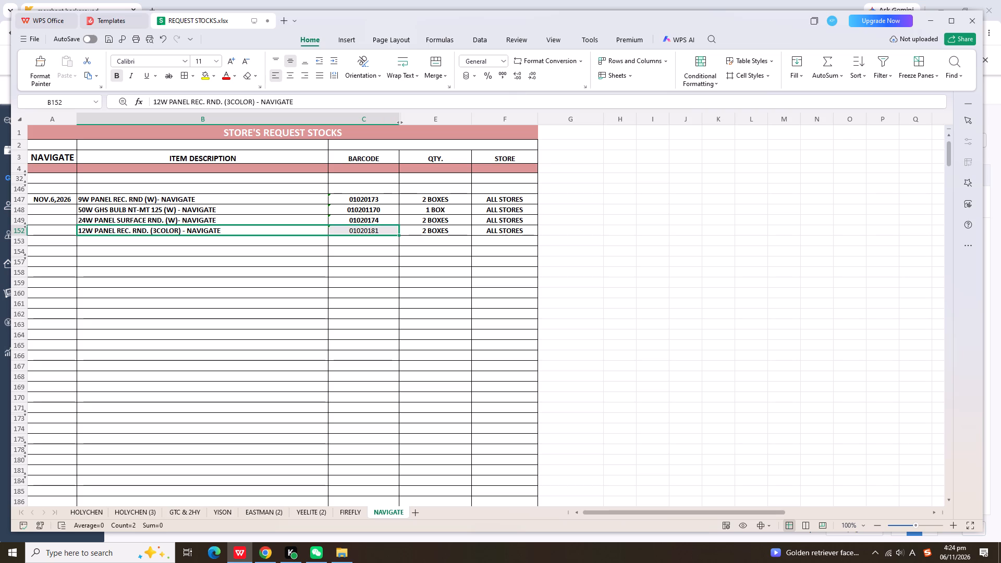
{"action": "left_click", "coordinate": [112, 76]}
{"action": "left_click", "coordinate": [377, 305]}
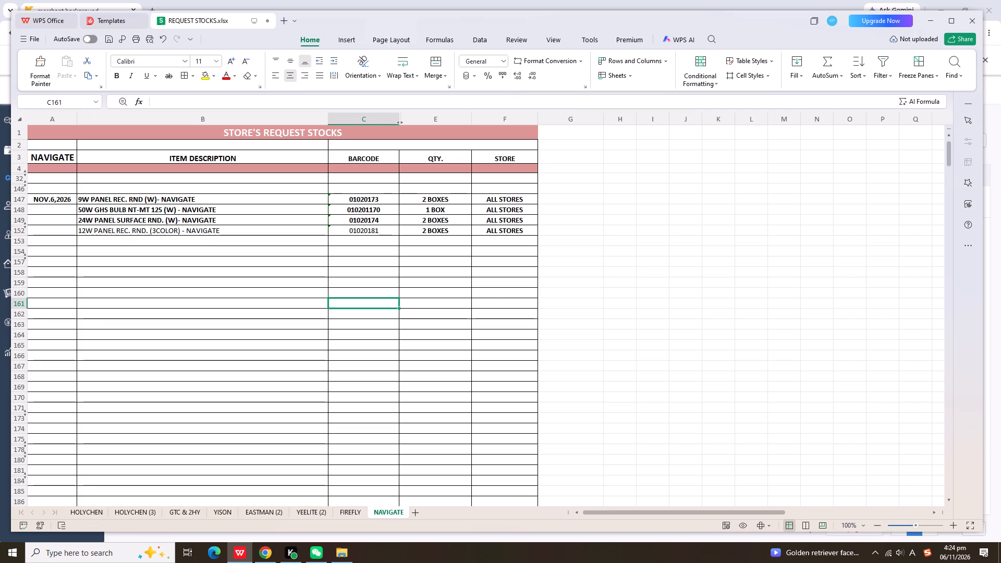
{"action": "left_click_drag", "start_coordinate": [218, 234], "coordinate": [386, 230]}
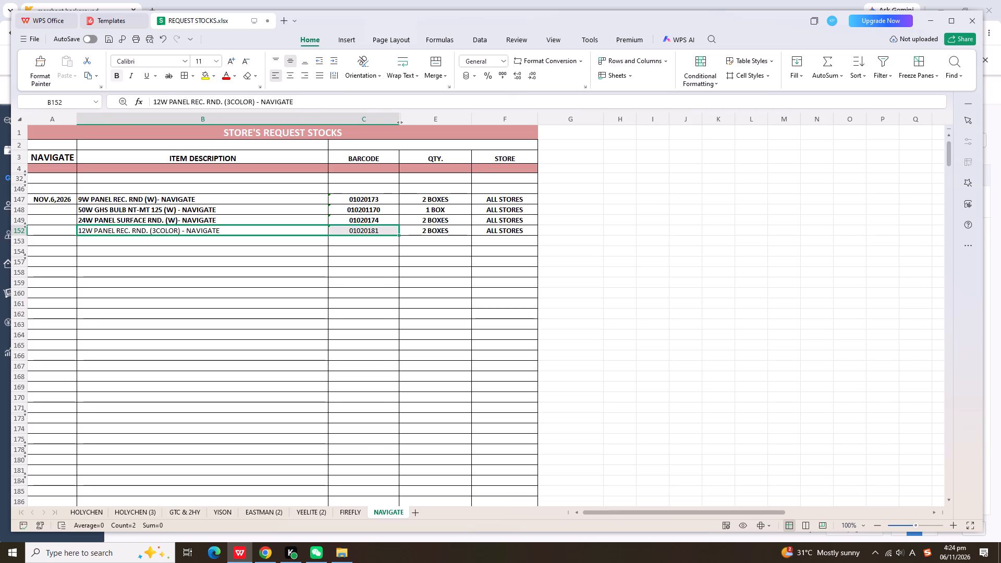
{"action": "left_click", "coordinate": [115, 74]}
Unhide the PRICE column between the BARCODE and QTY. columns.
{"action": "left_click_drag", "start_coordinate": [385, 119], "coordinate": [414, 120]}
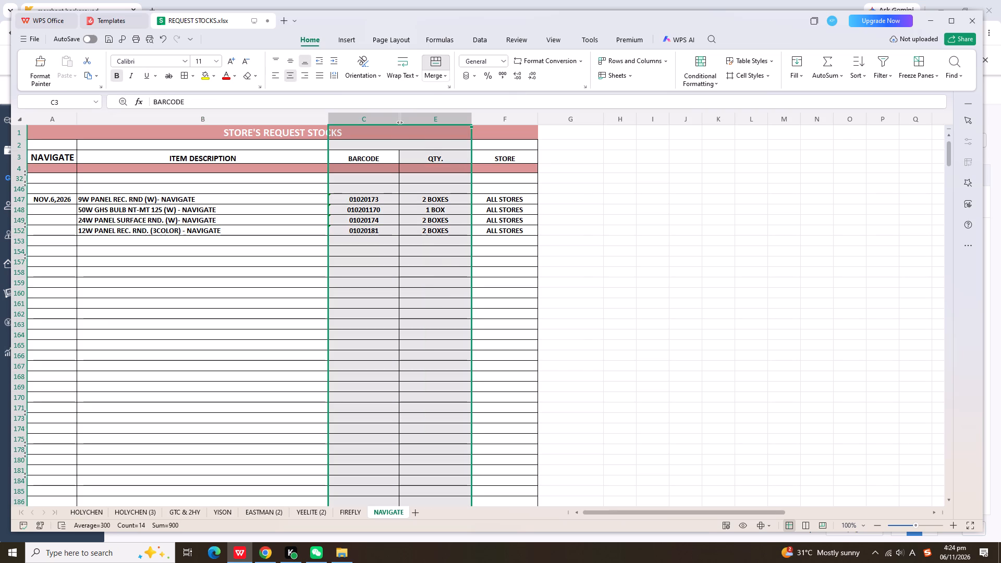
{"action": "right_click", "coordinate": [414, 120]}
{"action": "left_click", "coordinate": [461, 193]}
Enter a price of 300 for the 12W panel and make it bold.
{"action": "left_click", "coordinate": [439, 225]}
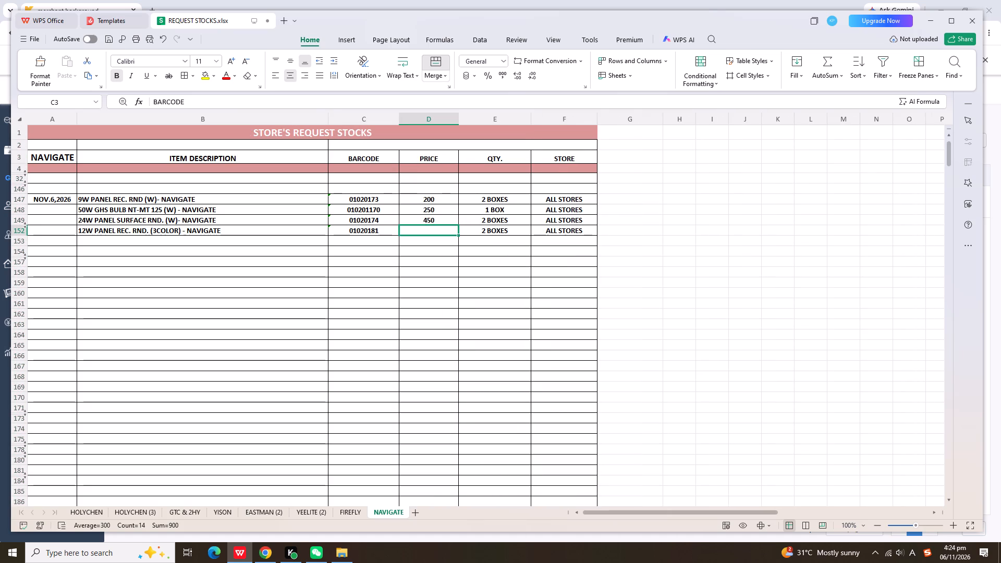
{"action": "type", "text": "300"}
{"action": "key", "text": "Return"}
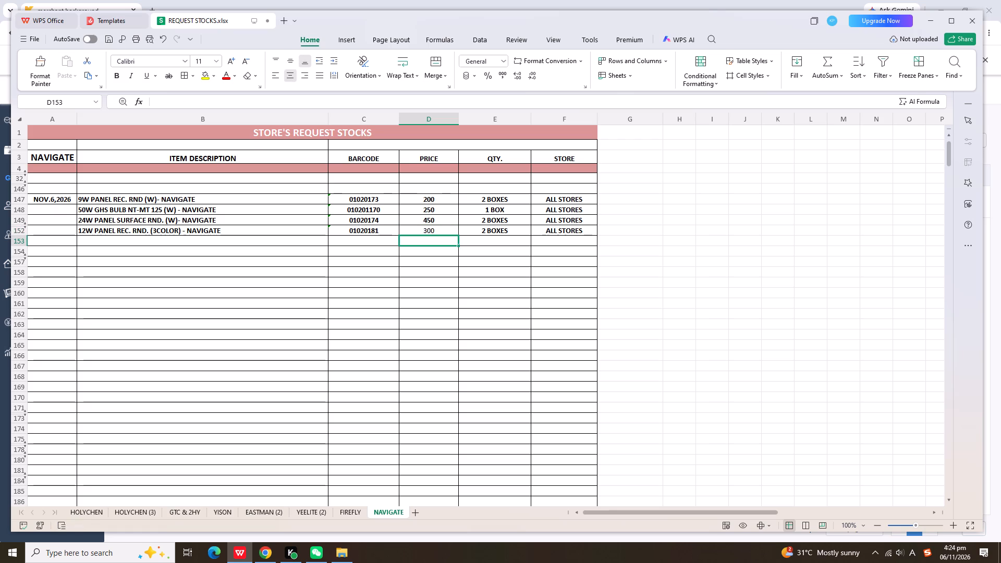
{"action": "left_click", "coordinate": [437, 231]}
{"action": "left_click", "coordinate": [117, 76]}
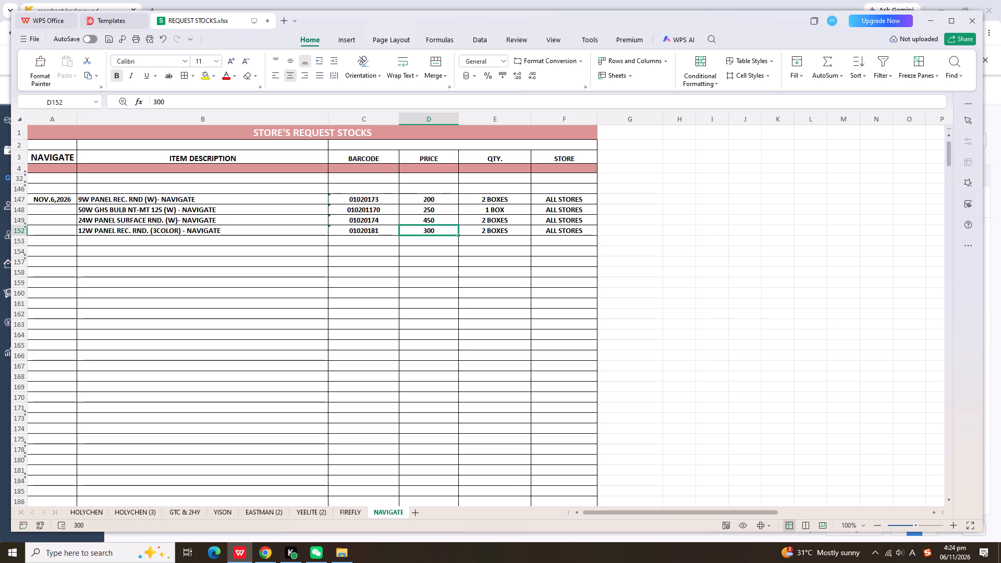
Save the REQUEST STOCKS workbook and close it.
{"action": "left_click", "coordinate": [551, 323]}
{"action": "key", "text": "ctrl+s"}
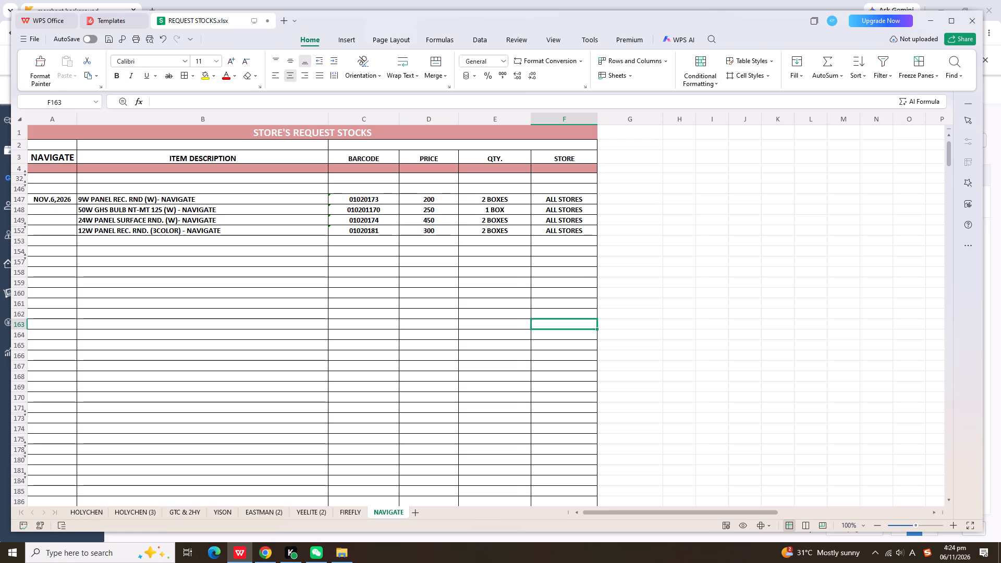
{"action": "left_click", "coordinate": [976, 25]}
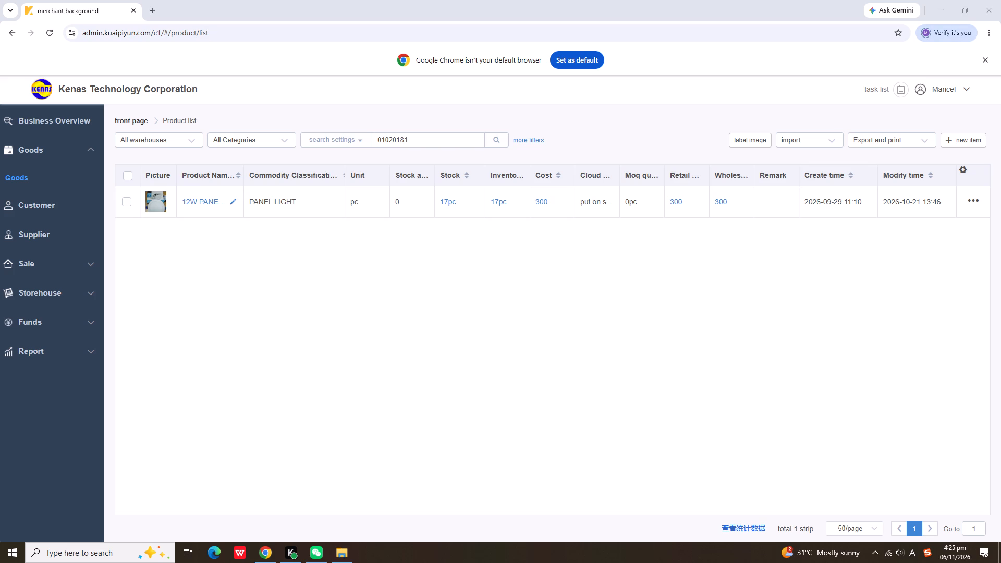
In Chrome, clear the product search and review the dealers' Performance ranking for today and for this month.
{"action": "left_click", "coordinate": [476, 140]}
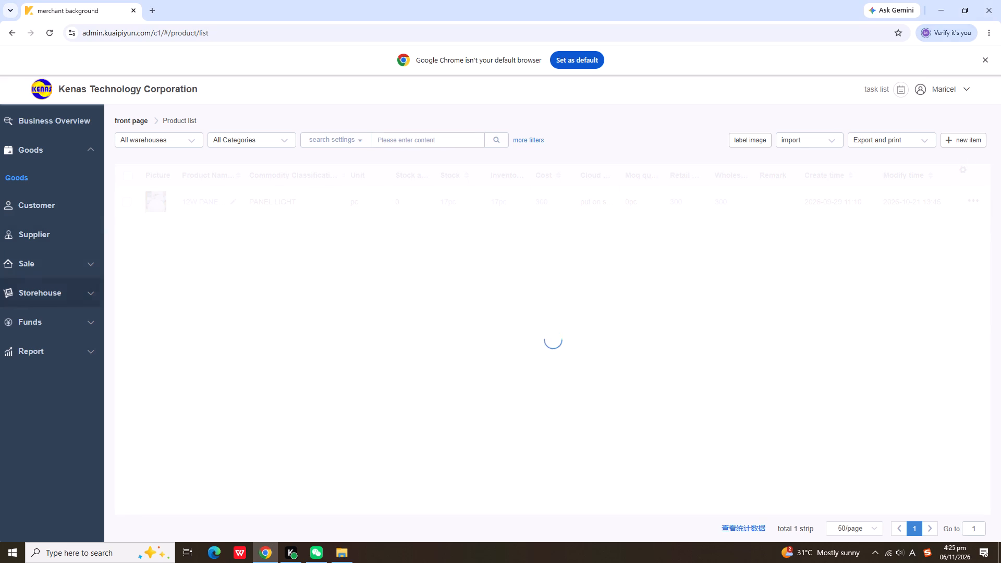
{"action": "left_click", "coordinate": [58, 349]}
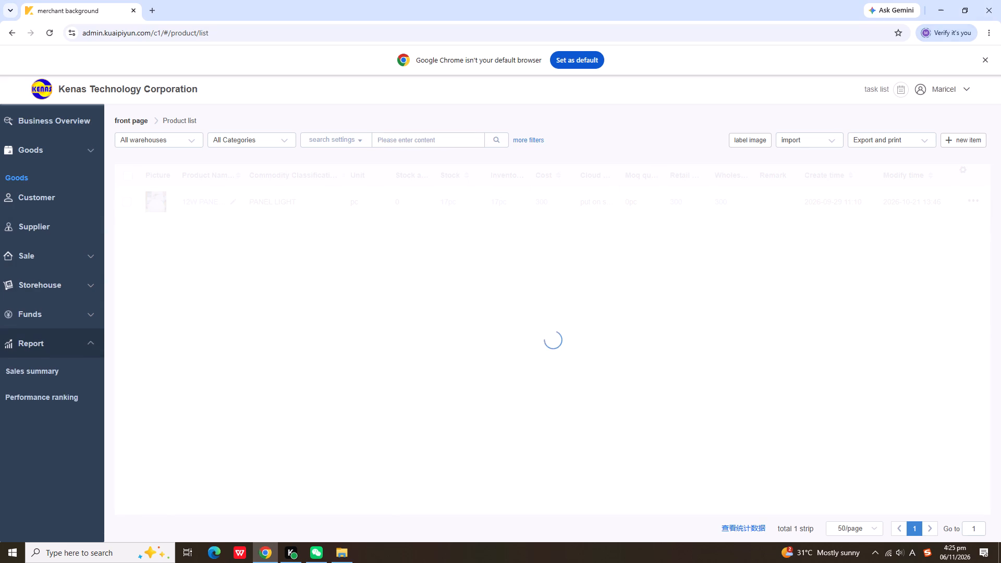
{"action": "left_click", "coordinate": [65, 378]}
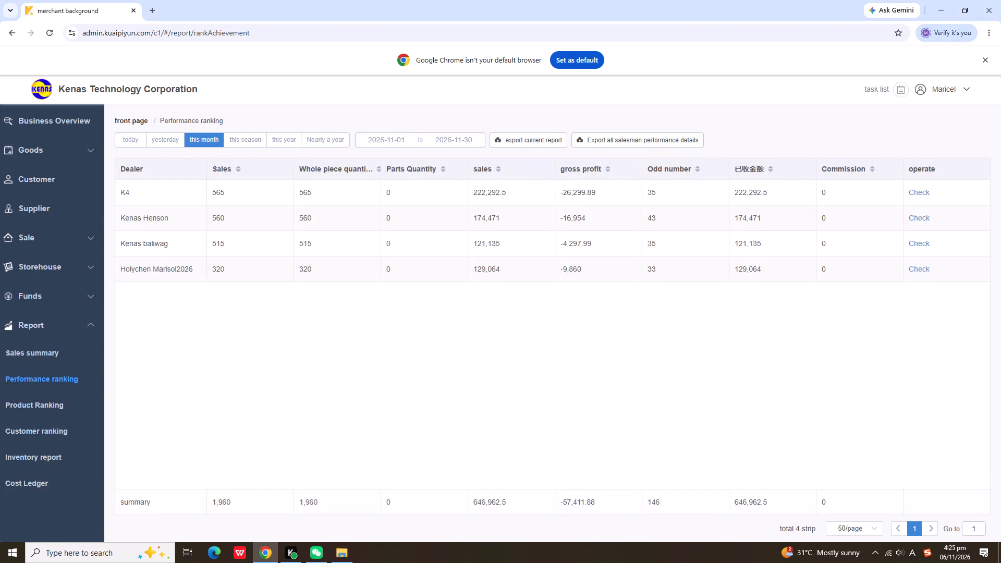
{"action": "left_click", "coordinate": [127, 134]}
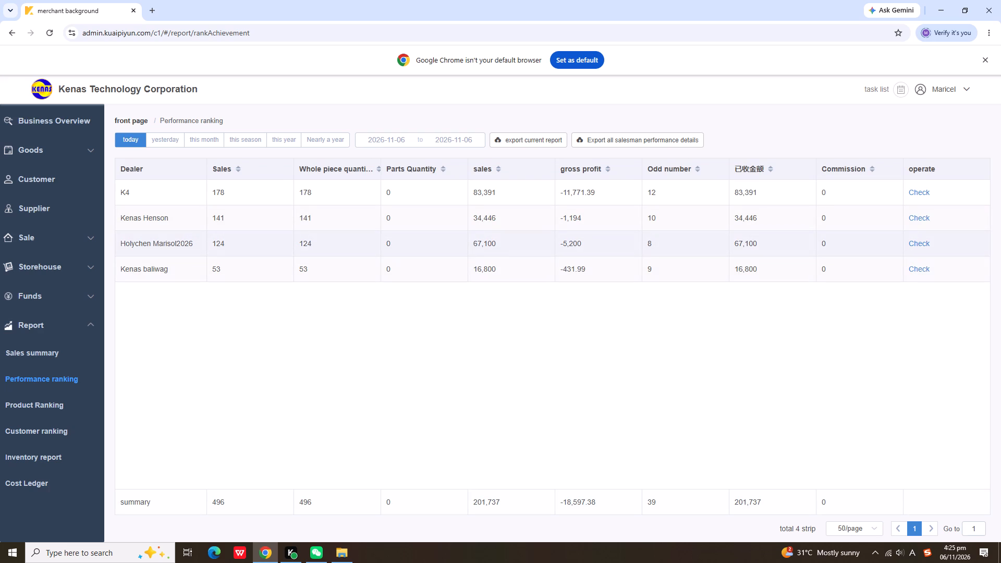
{"action": "left_click", "coordinate": [211, 141]}
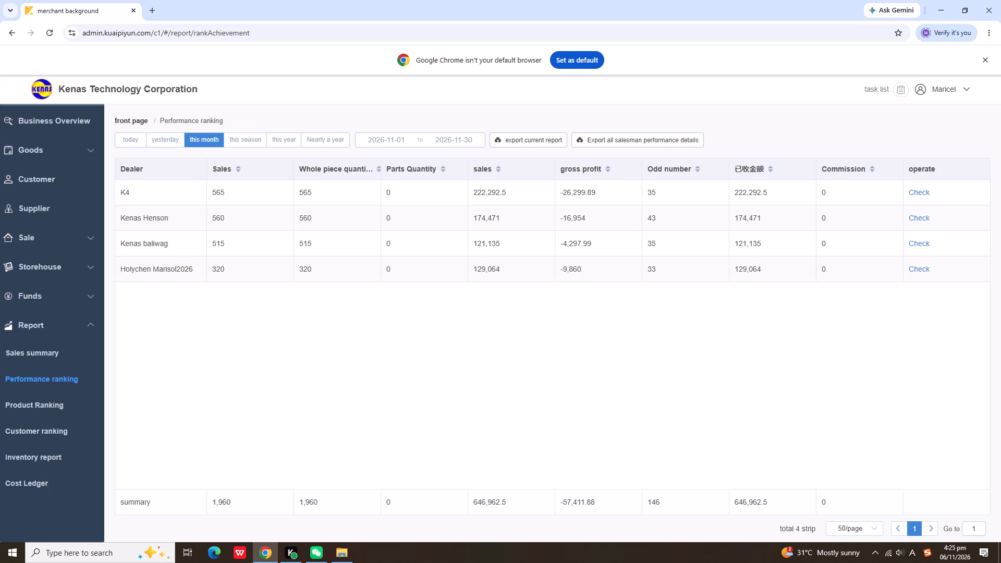
Return to the Goods product list.
{"action": "left_click", "coordinate": [68, 151]}
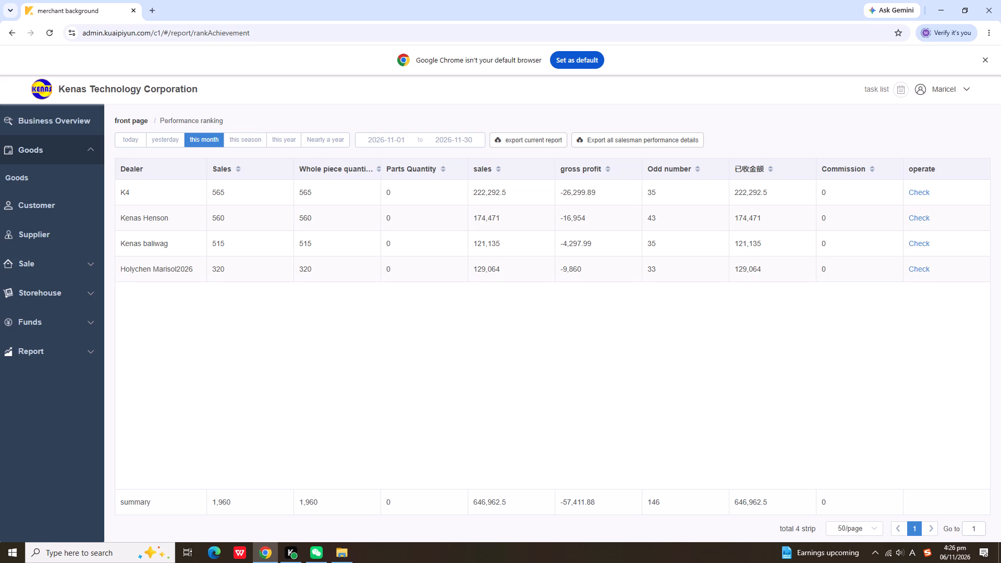
{"action": "left_click", "coordinate": [60, 177]}
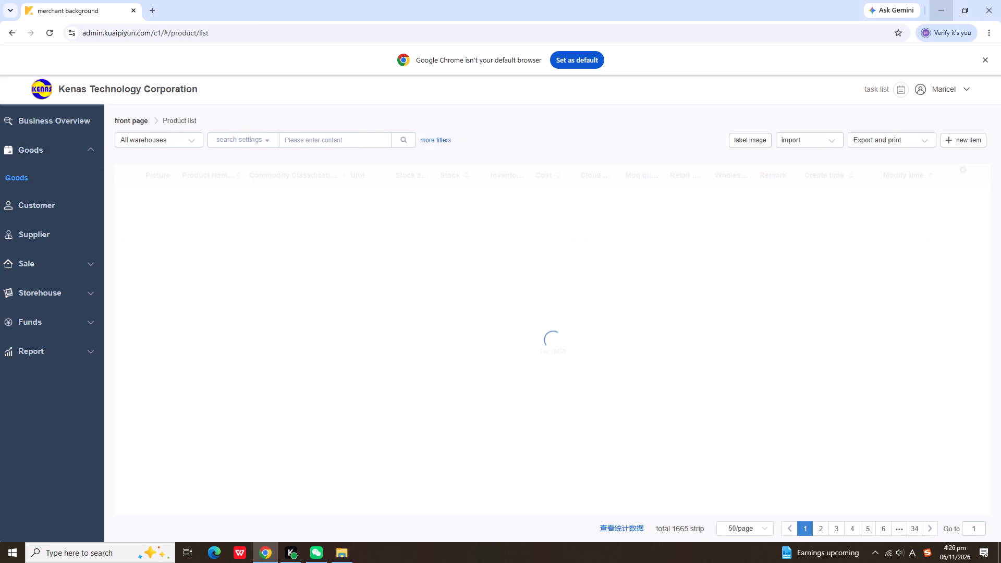
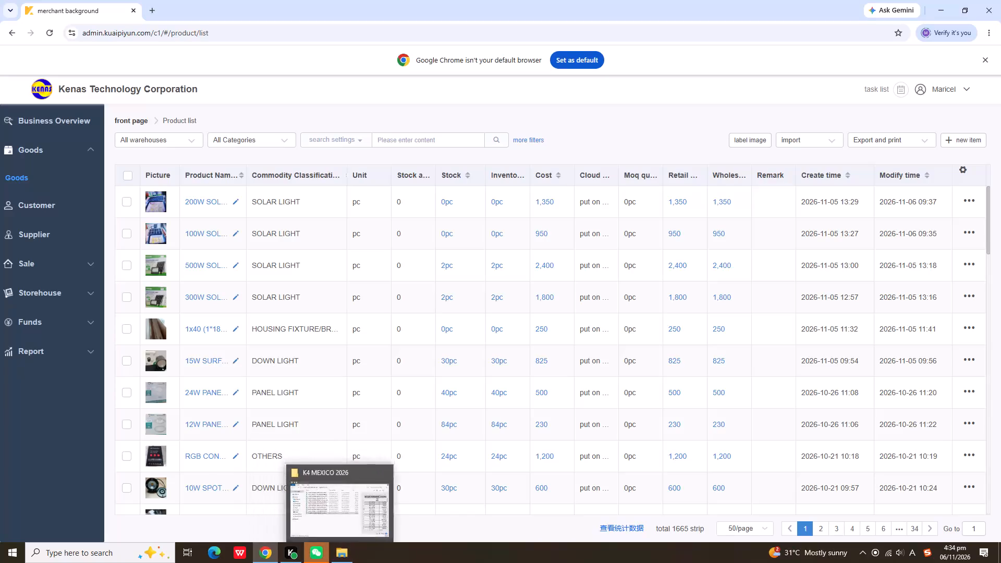
Switch to Weixin and examine the newest photos in the TECHNICAL TEAM chat, the HALSSI sign and the green strip, closing the viewer after each.
{"action": "left_click", "coordinate": [325, 557]}
{"action": "left_click", "coordinate": [335, 85]}
{"action": "left_click", "coordinate": [470, 288]}
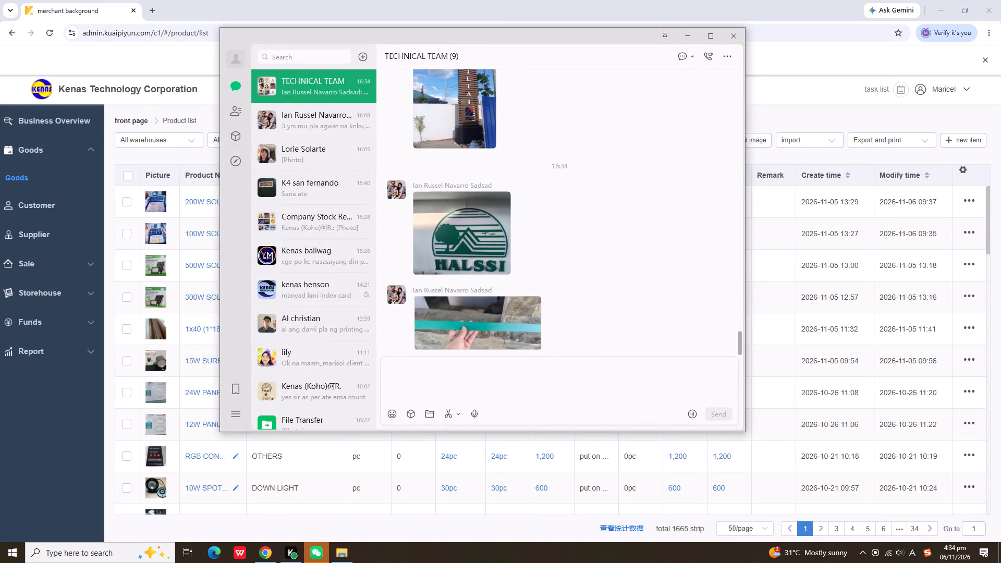
{"action": "left_click", "coordinate": [473, 314]}
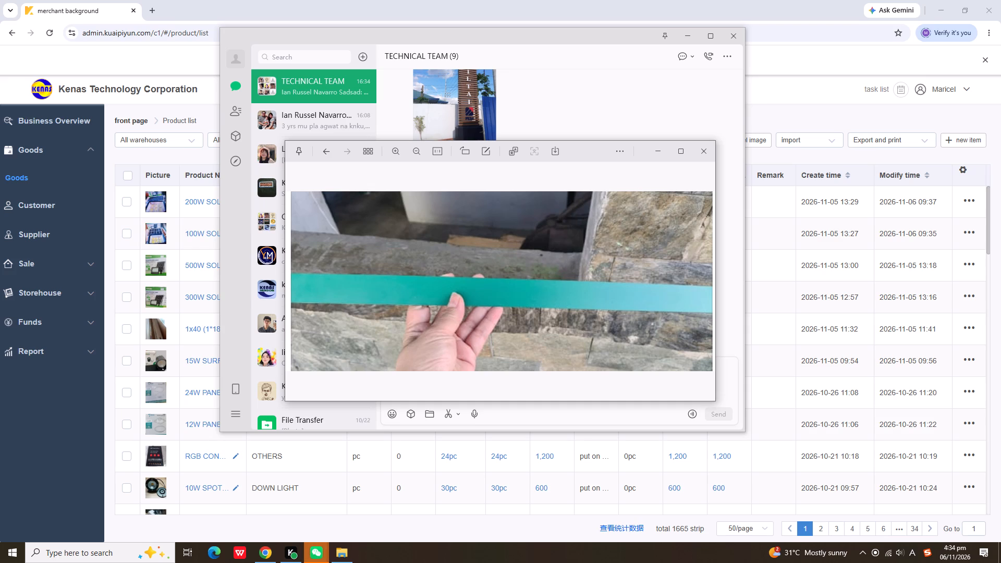
{"action": "left_click", "coordinate": [706, 151]}
{"action": "left_click", "coordinate": [497, 231]}
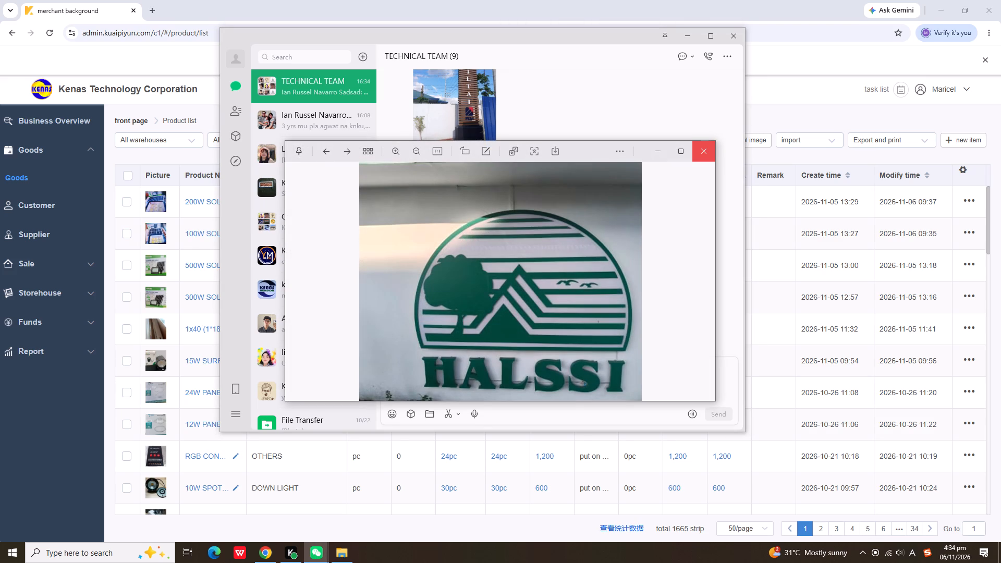
{"action": "left_click", "coordinate": [703, 151]}
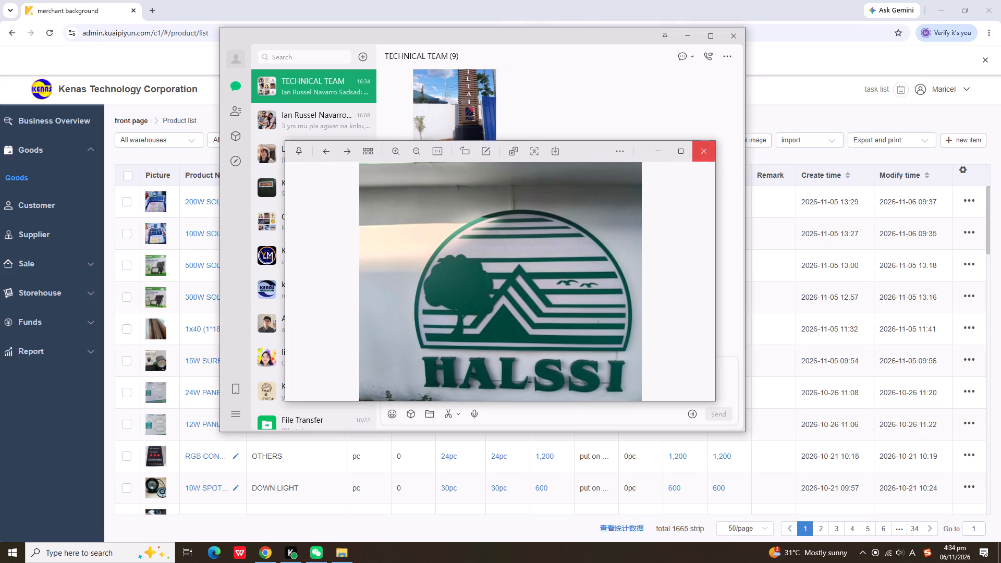
{"action": "left_click", "coordinate": [514, 331]}
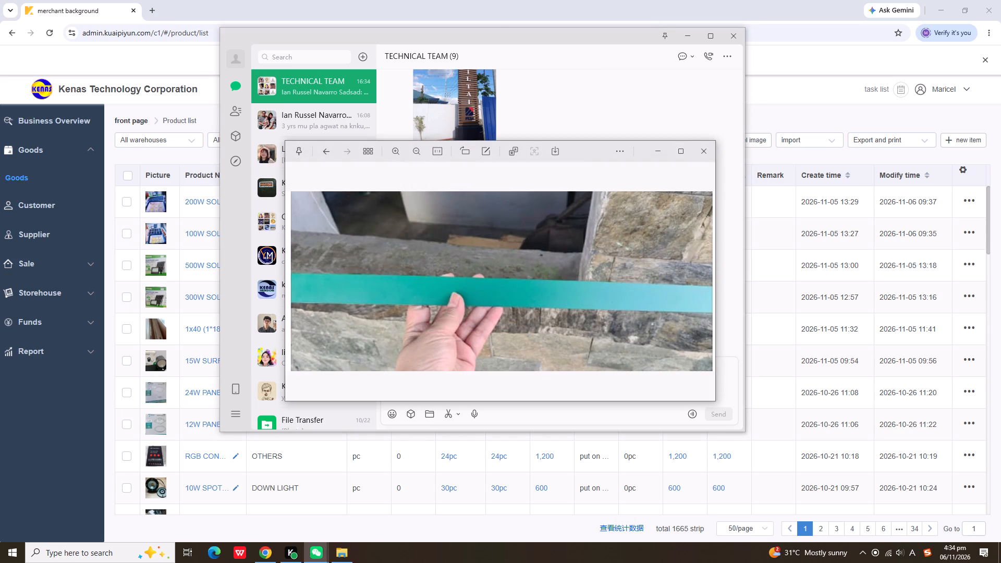
{"action": "left_click", "coordinate": [704, 153]}
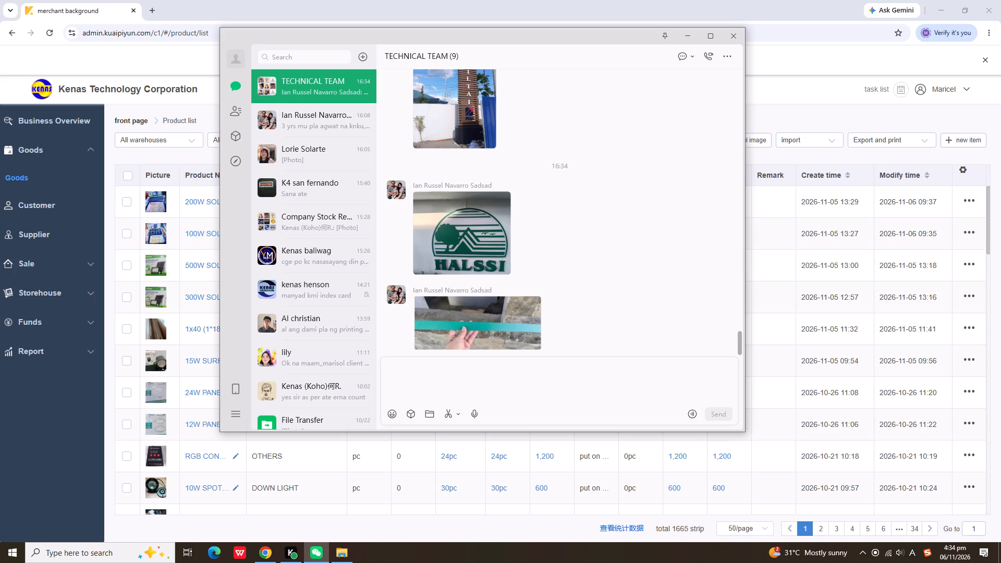
Reopen the HALSSI sign photo, inspect it zoomed and in a maximized viewer, and return to the TECHNICAL TEAM chat.
{"action": "left_click", "coordinate": [460, 252]}
{"action": "scroll", "coordinate": [487, 253], "scroll_direction": "up", "scroll_amount": 2}
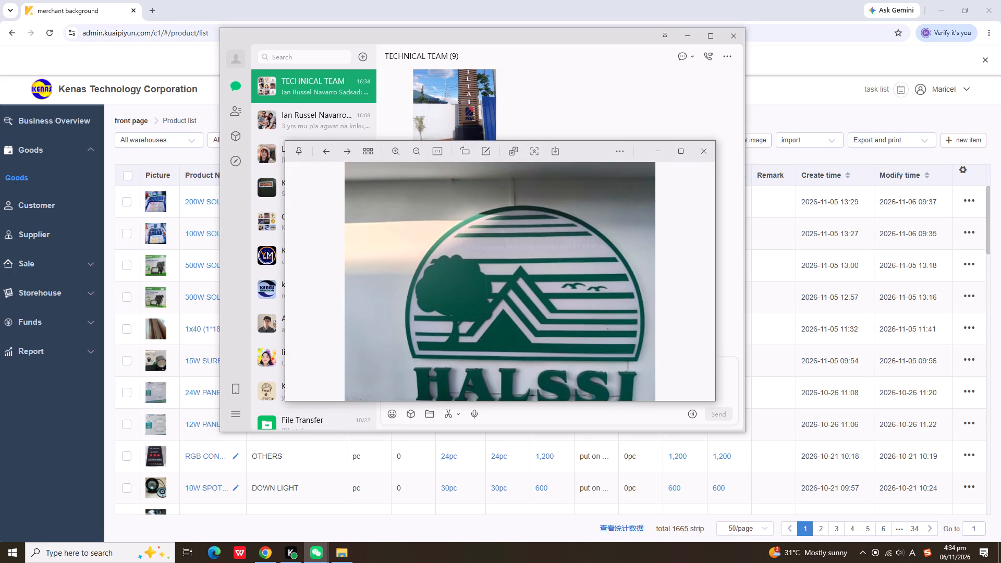
{"action": "scroll", "coordinate": [487, 253], "scroll_direction": "down", "scroll_amount": 2}
{"action": "left_click", "coordinate": [679, 150]}
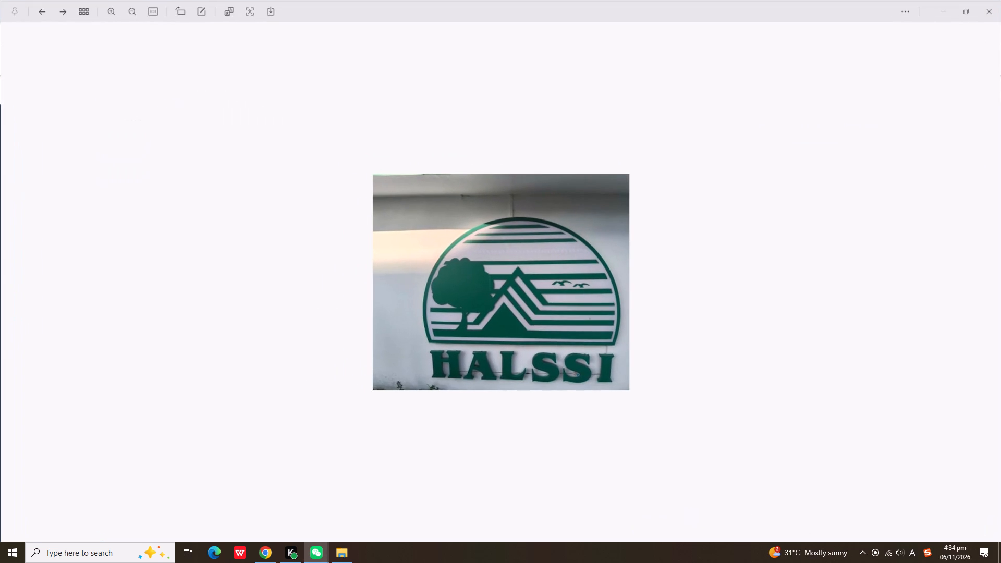
{"action": "left_click", "coordinate": [963, 11]}
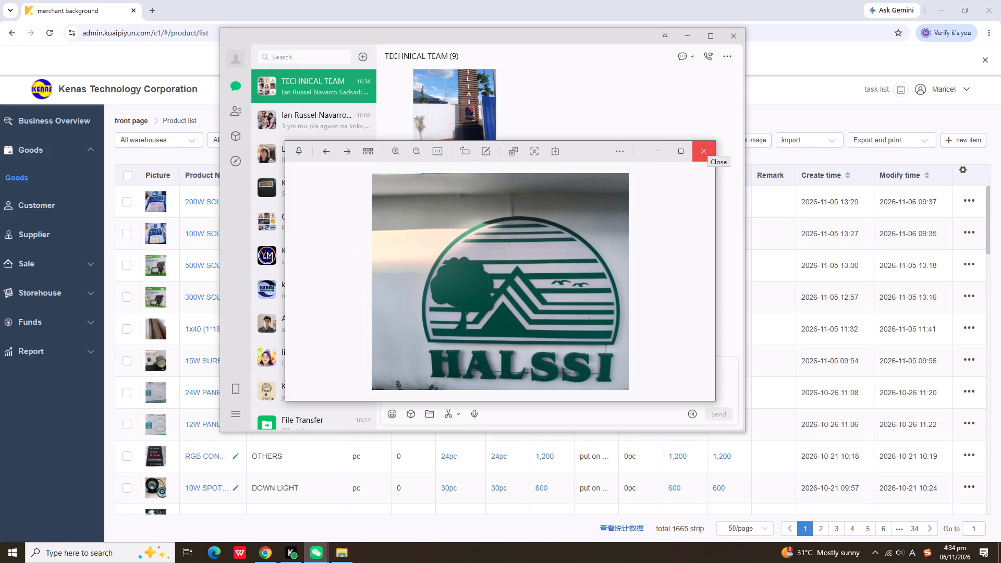
{"action": "left_click", "coordinate": [702, 151]}
{"action": "left_click", "coordinate": [476, 254]}
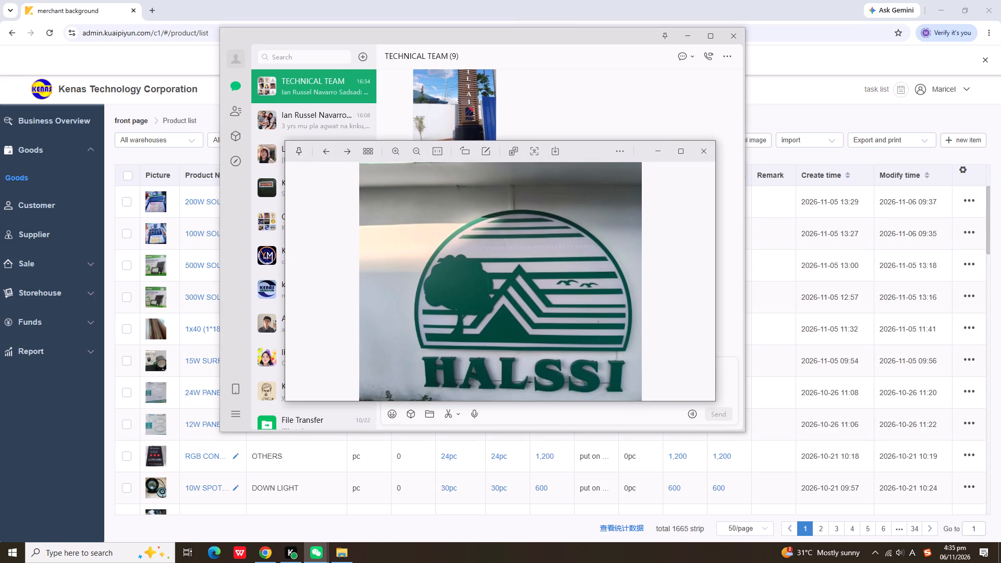
{"action": "left_click", "coordinate": [703, 151]}
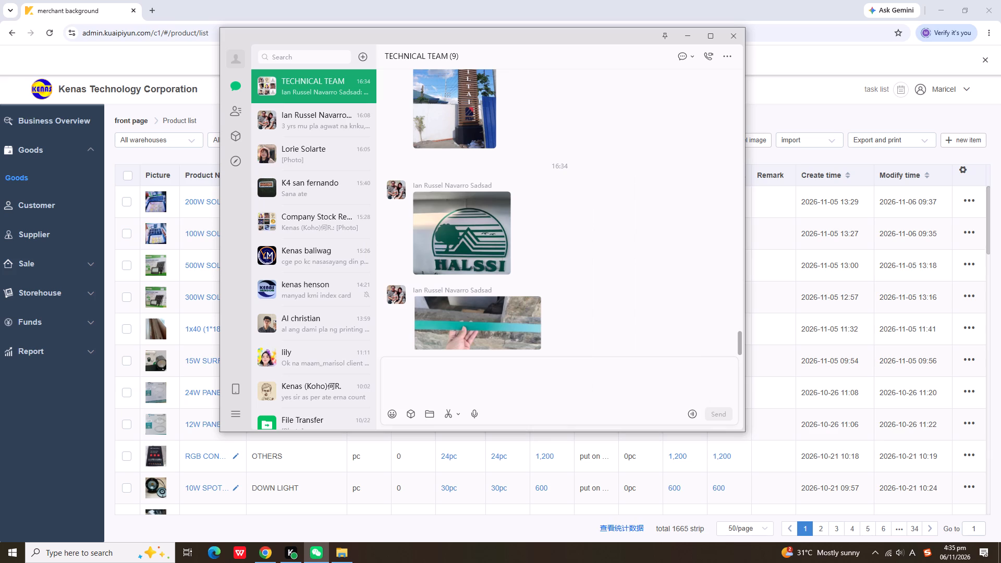
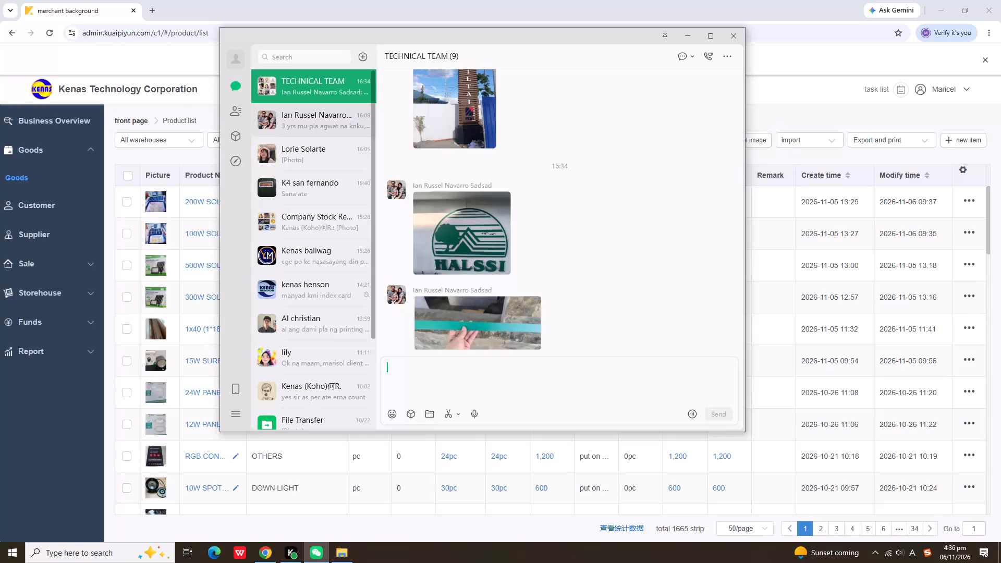
Open the direct chat with Ian, the colleague who posted the sign photos, and send "ian" and "mgchat ya ate je".
{"action": "left_click", "coordinate": [297, 120]}
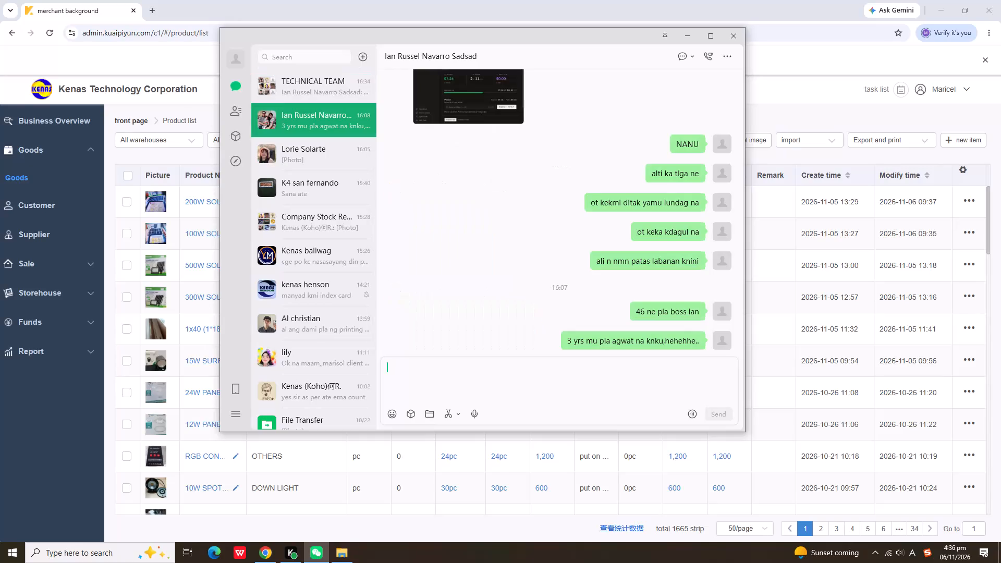
{"action": "left_click", "coordinate": [465, 380]}
{"action": "key", "text": "Return"}
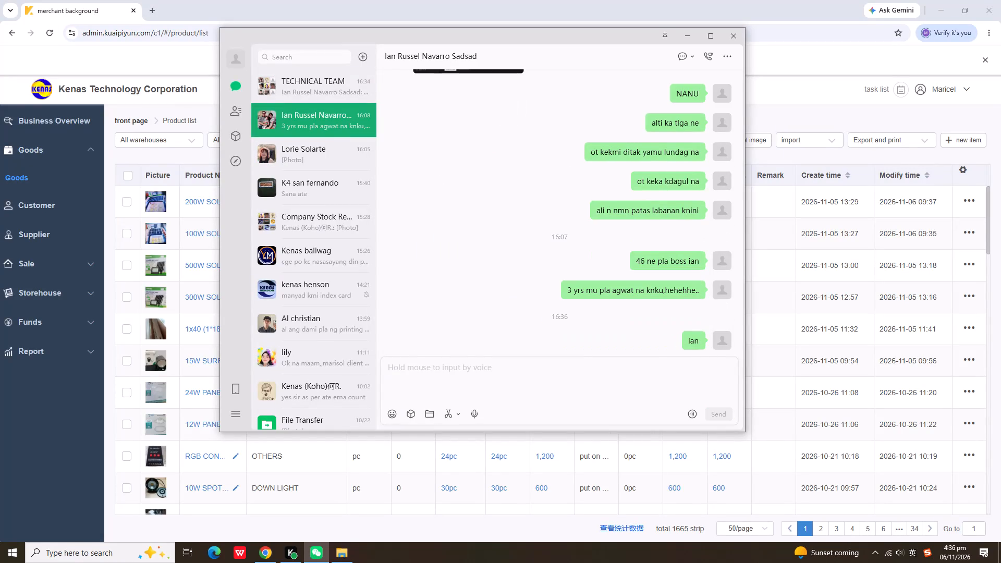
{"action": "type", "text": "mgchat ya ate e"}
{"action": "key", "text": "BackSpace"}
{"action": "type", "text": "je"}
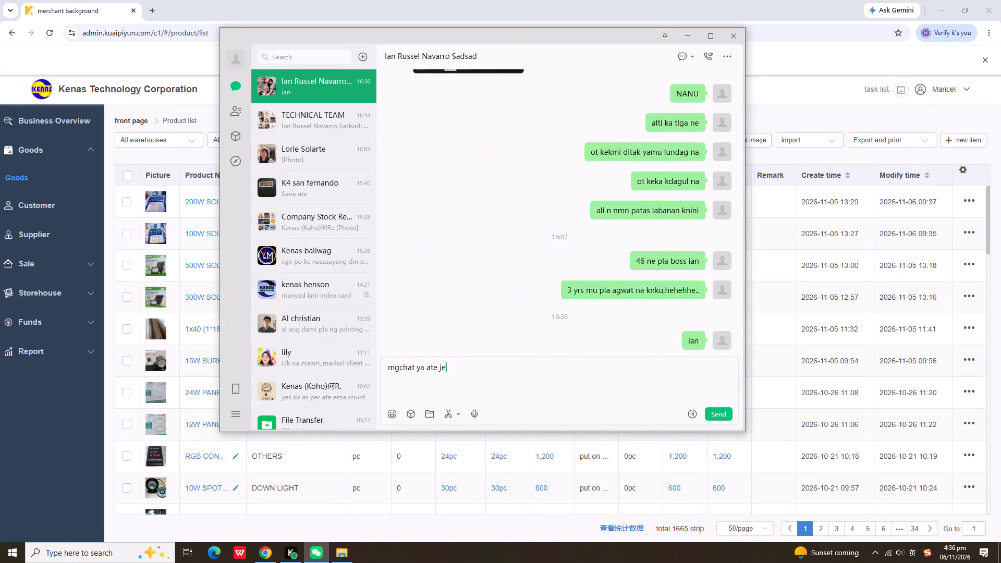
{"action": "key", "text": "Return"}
Send Ian the question "ot kanu ikayu atin kayung lub,,bkit iya alayang lub" and the follow-up "ikyu?".
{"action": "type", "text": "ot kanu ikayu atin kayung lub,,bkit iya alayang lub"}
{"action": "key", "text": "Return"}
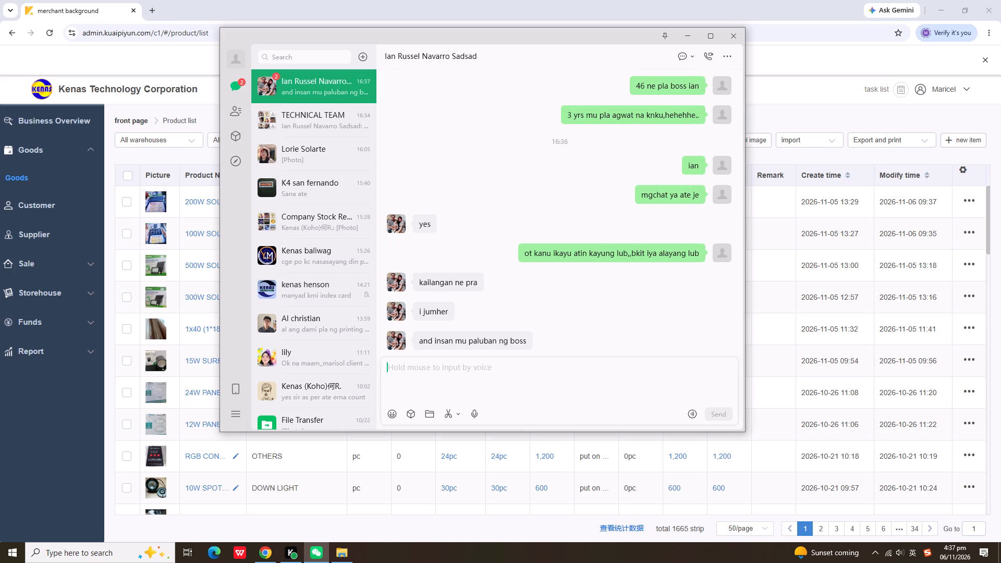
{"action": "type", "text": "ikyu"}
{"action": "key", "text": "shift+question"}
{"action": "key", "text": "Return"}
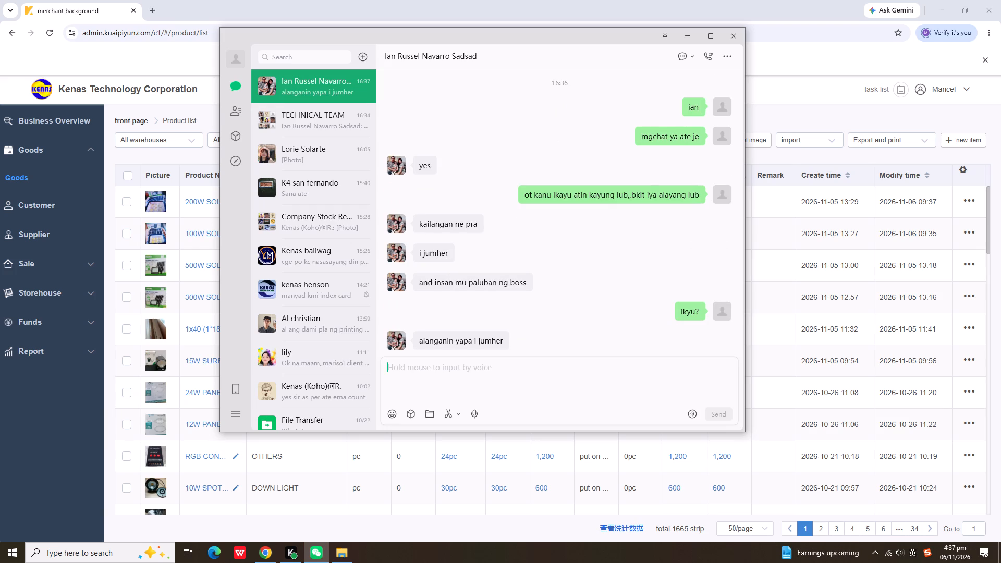
Send Ian the message "ah dila pandoy at eugene alila lungub?".
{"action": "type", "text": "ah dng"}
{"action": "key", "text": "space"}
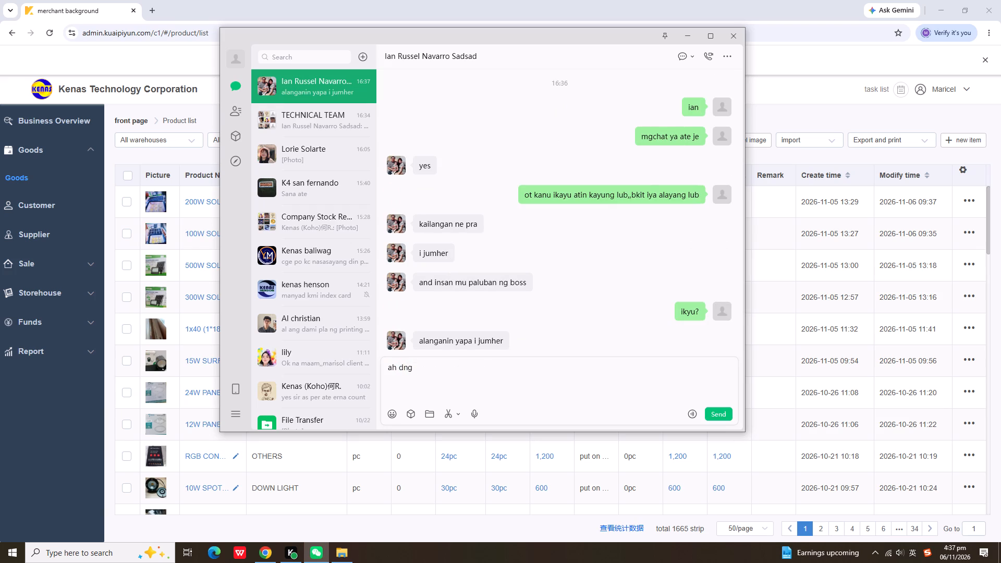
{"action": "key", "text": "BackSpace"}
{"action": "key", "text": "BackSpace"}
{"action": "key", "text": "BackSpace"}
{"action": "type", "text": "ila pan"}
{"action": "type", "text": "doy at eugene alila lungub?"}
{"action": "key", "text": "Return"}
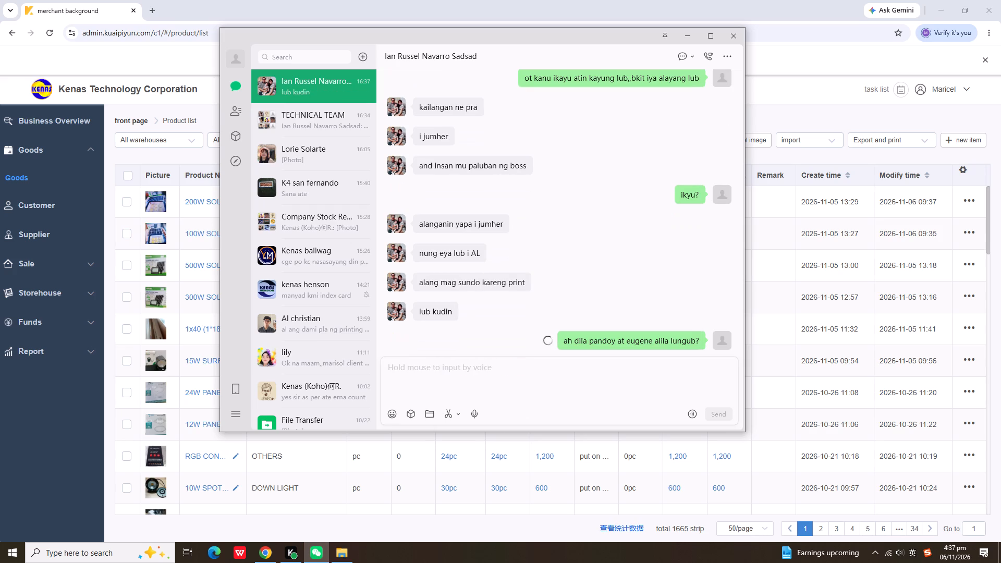